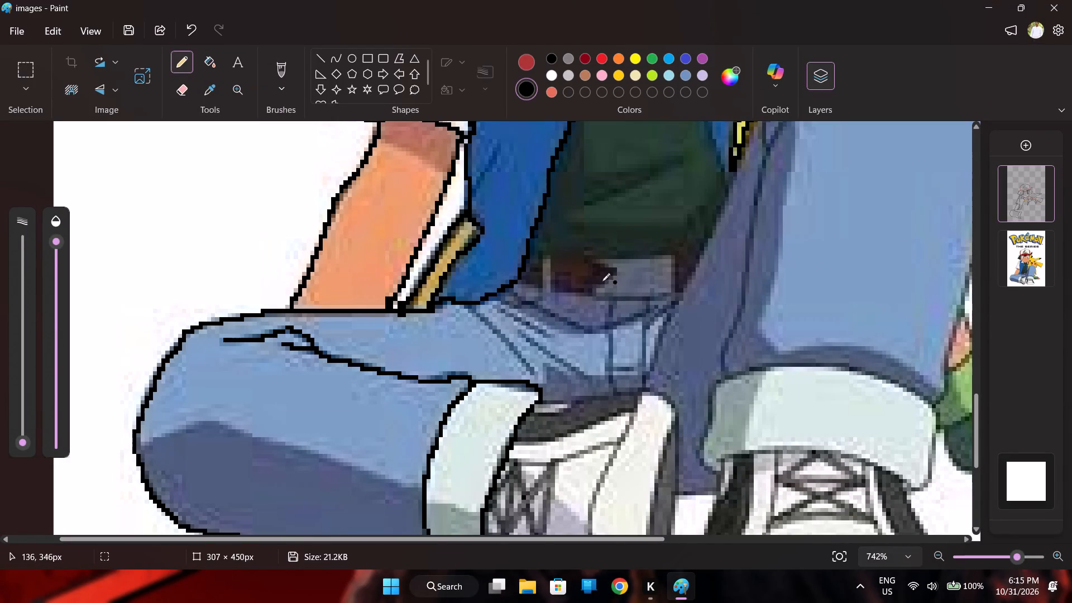
# Trace two black fold lines on the boy's jeans, running diagonally down from the bottom edge of the blue vest.
pyautogui.moveTo(468, 302); pyautogui.dragTo(478, 314)
pyautogui.moveTo(478, 314); pyautogui.dragTo(535, 371)
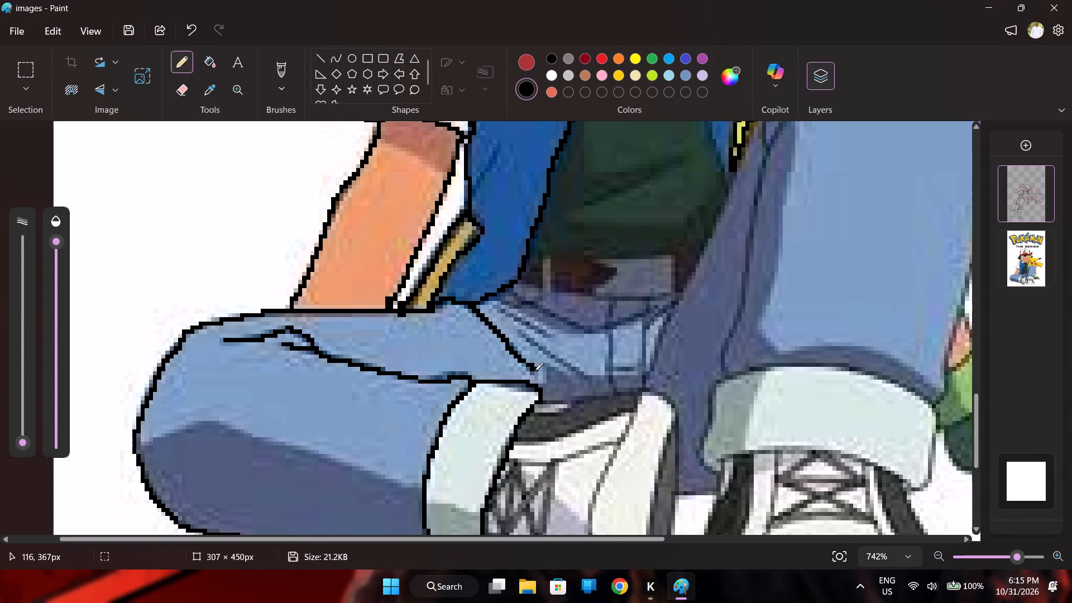
pyautogui.moveTo(535, 371); pyautogui.dragTo(535, 367)
pyautogui.moveTo(487, 301); pyautogui.dragTo(543, 334)
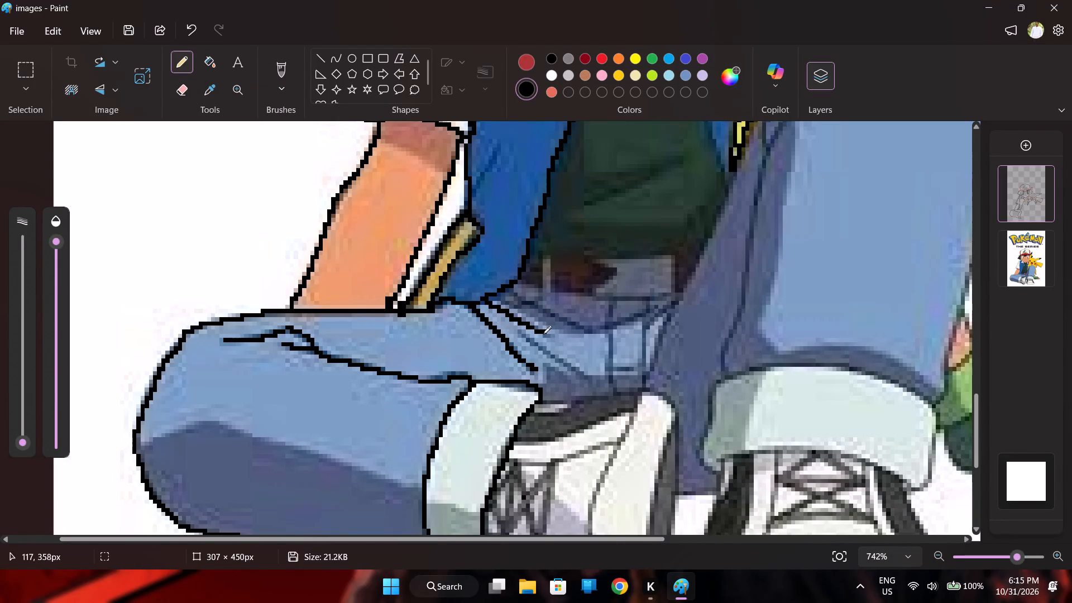
pyautogui.moveTo(543, 334); pyautogui.dragTo(549, 336)
# Sample the belt's dark brown and pencil the belt outline on both sides of the grey buckle, beneath the green shirt.
pyautogui.scroll(3, 566, 288)
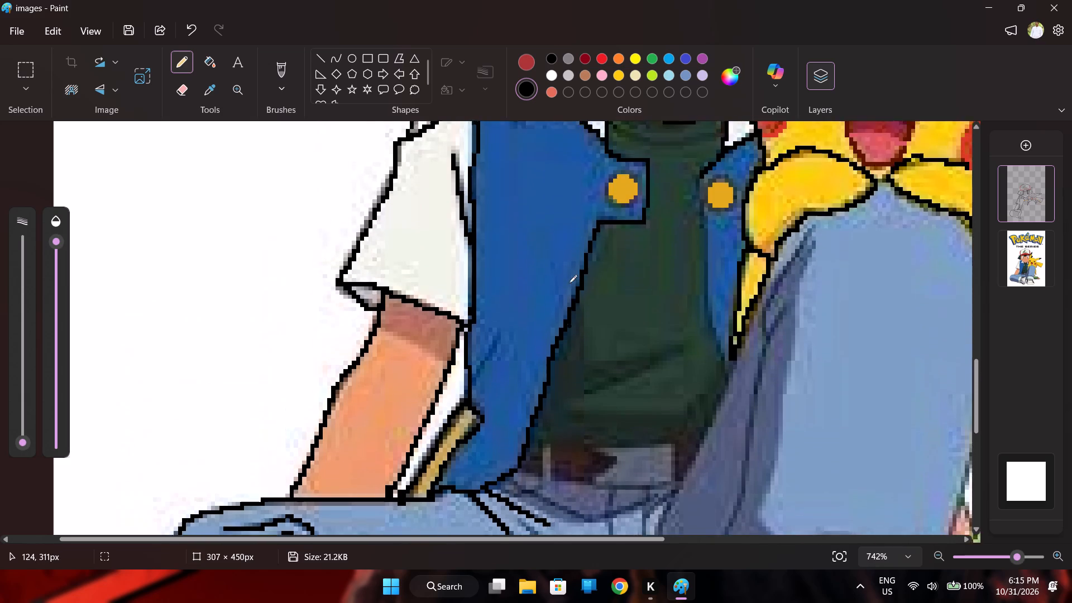
pyautogui.scroll(-2, 569, 283)
pyautogui.click(217, 87)
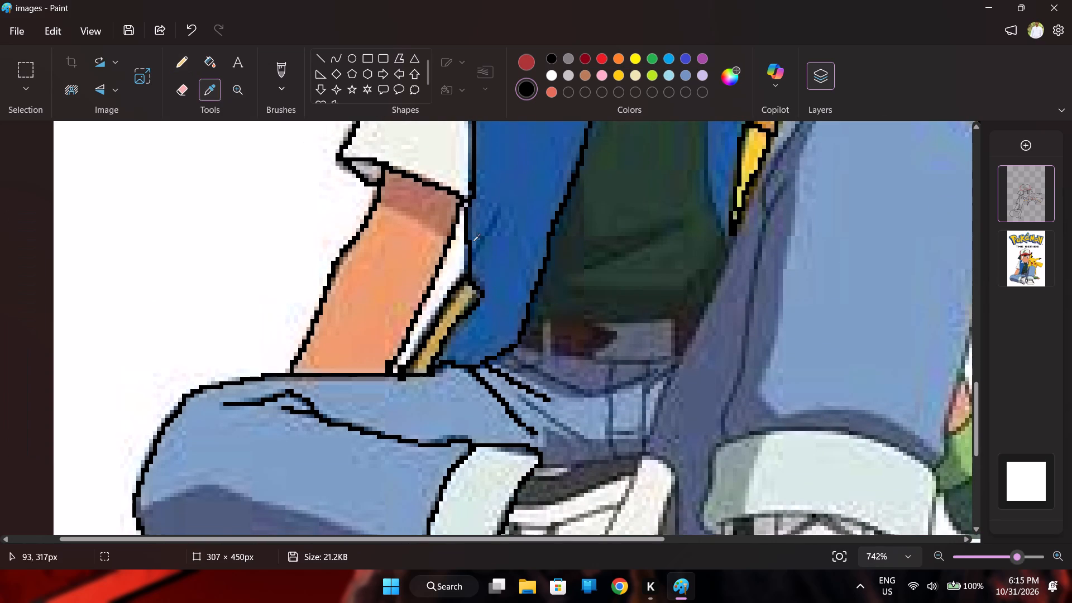
pyautogui.click(571, 333)
pyautogui.moveTo(527, 319); pyautogui.dragTo(537, 324)
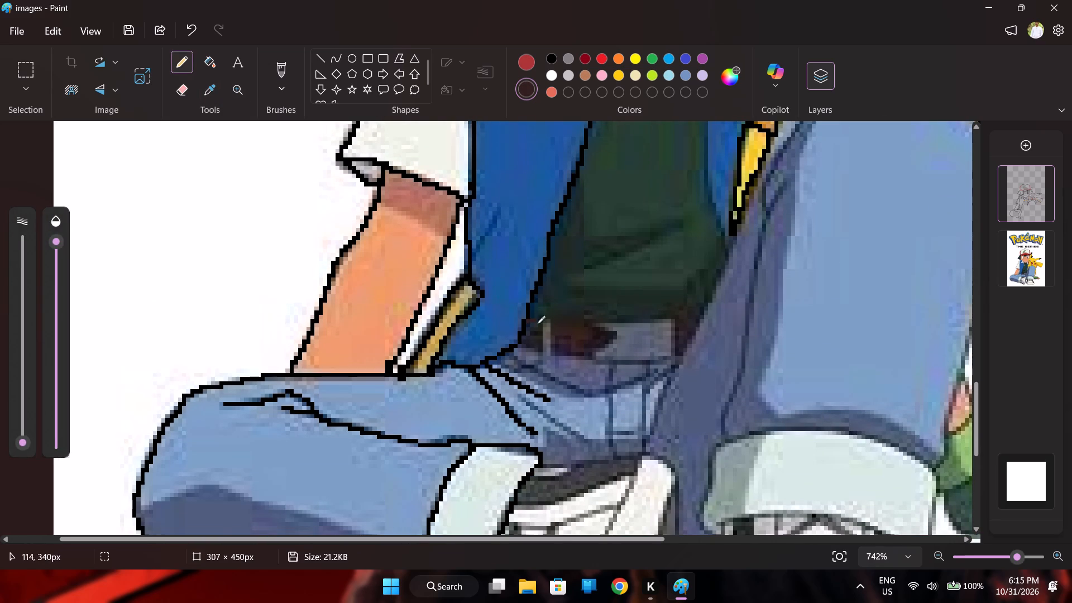
pyautogui.moveTo(537, 324); pyautogui.dragTo(616, 333)
pyautogui.moveTo(616, 333); pyautogui.dragTo(538, 346)
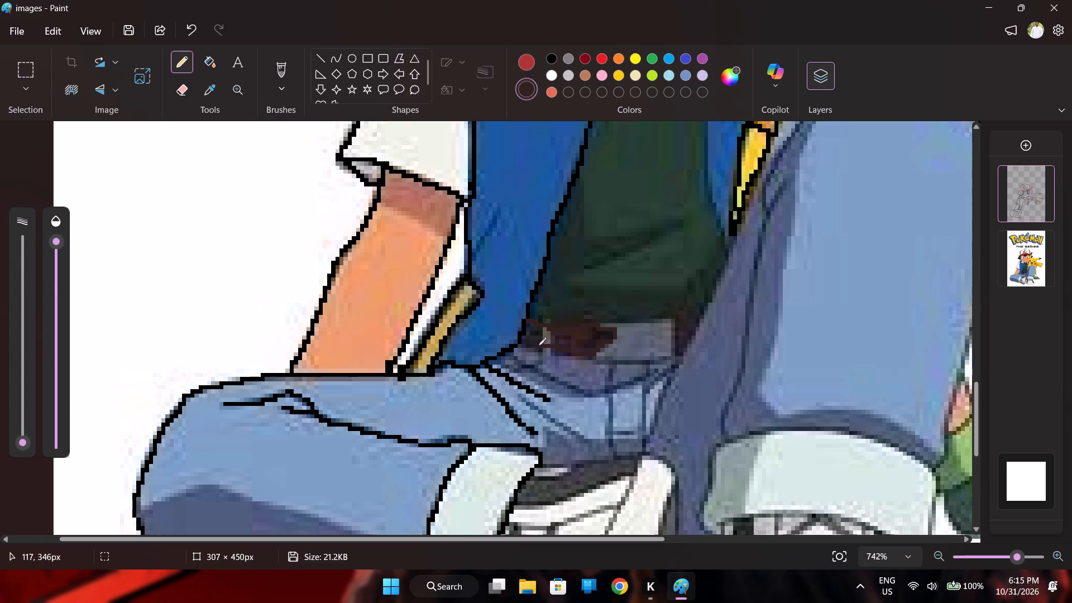
pyautogui.moveTo(538, 346); pyautogui.dragTo(520, 342)
pyautogui.moveTo(658, 317); pyautogui.dragTo(695, 325)
pyautogui.moveTo(695, 325); pyautogui.dragTo(696, 328)
pyautogui.moveTo(677, 352); pyautogui.dragTo(685, 351)
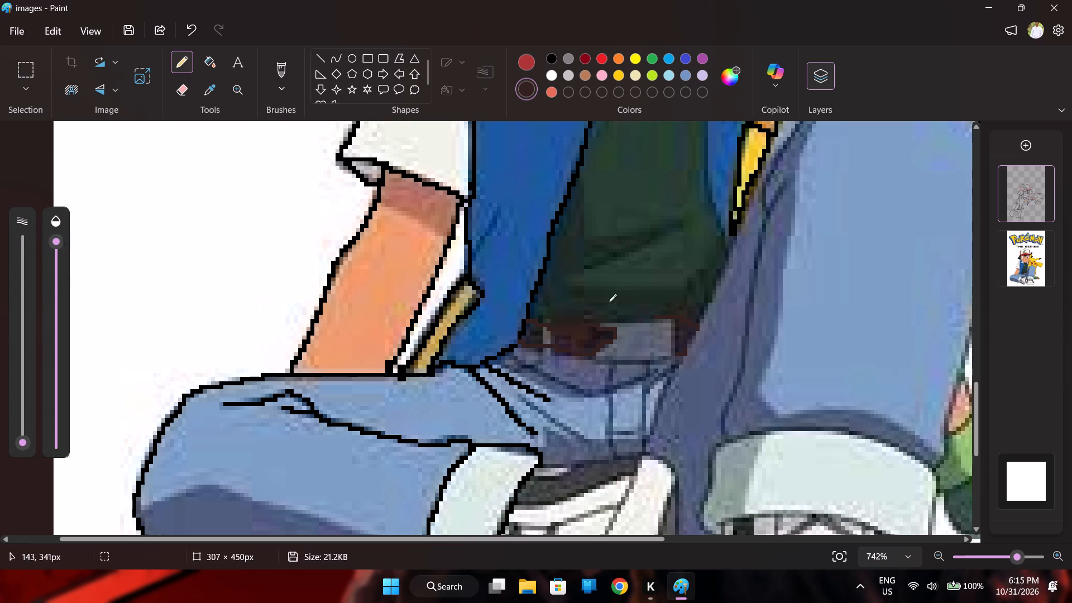
# Sample the buckle's grey-blue and pencil its top, side and bottom edges at the centre of the belt.
pyautogui.click(547, 61)
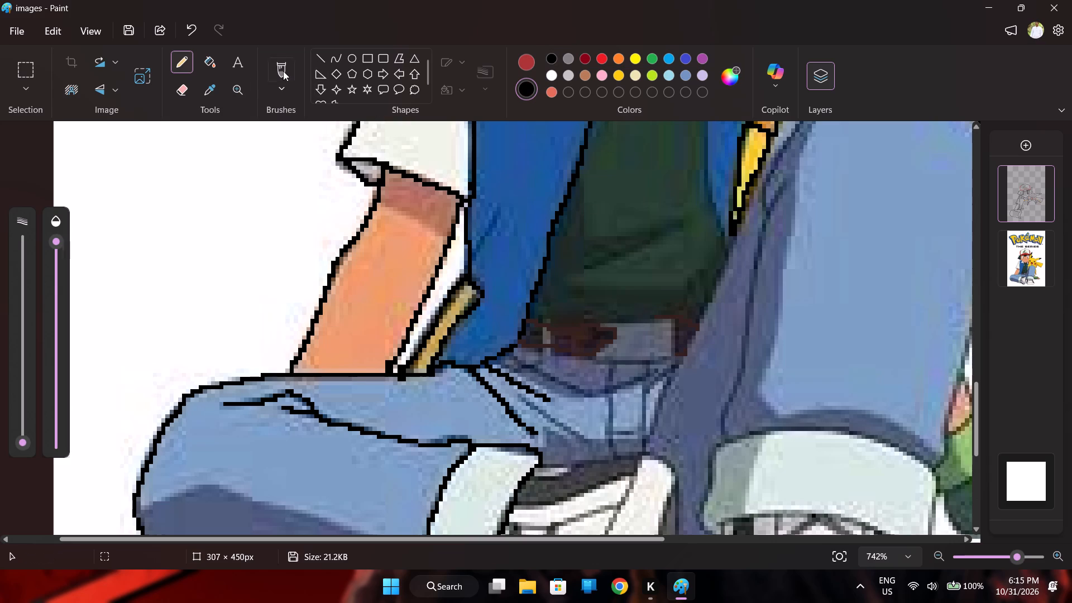
pyautogui.click(209, 94)
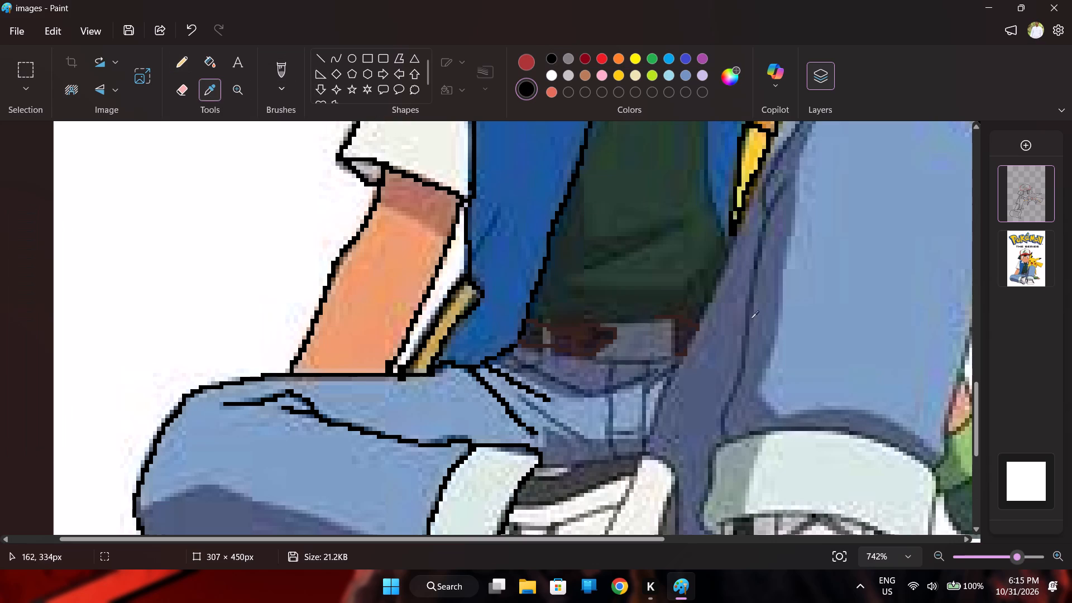
pyautogui.click(647, 339)
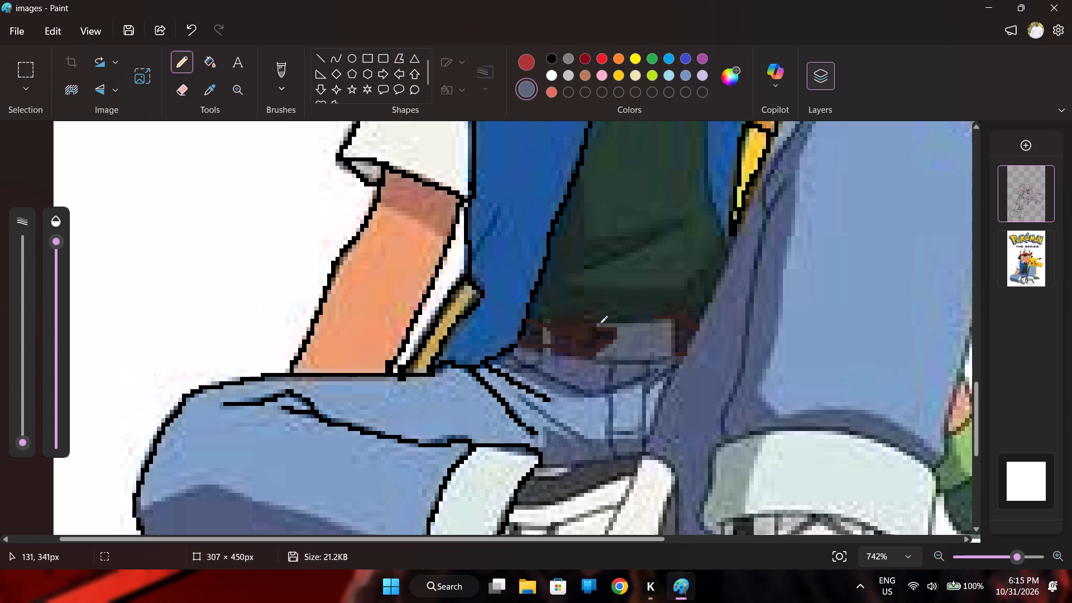
pyautogui.moveTo(598, 324); pyautogui.dragTo(675, 320)
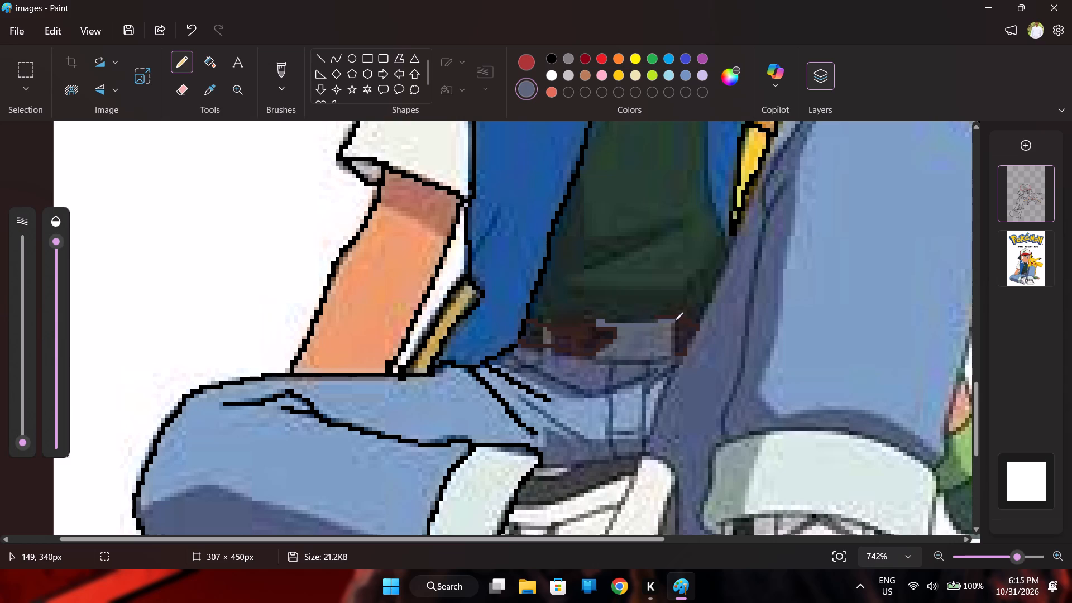
pyautogui.moveTo(675, 320); pyautogui.dragTo(676, 320)
pyautogui.click(669, 315)
pyautogui.moveTo(679, 355); pyautogui.dragTo(681, 331)
pyautogui.moveTo(681, 331); pyautogui.dragTo(679, 322)
pyautogui.moveTo(677, 353); pyautogui.dragTo(640, 362)
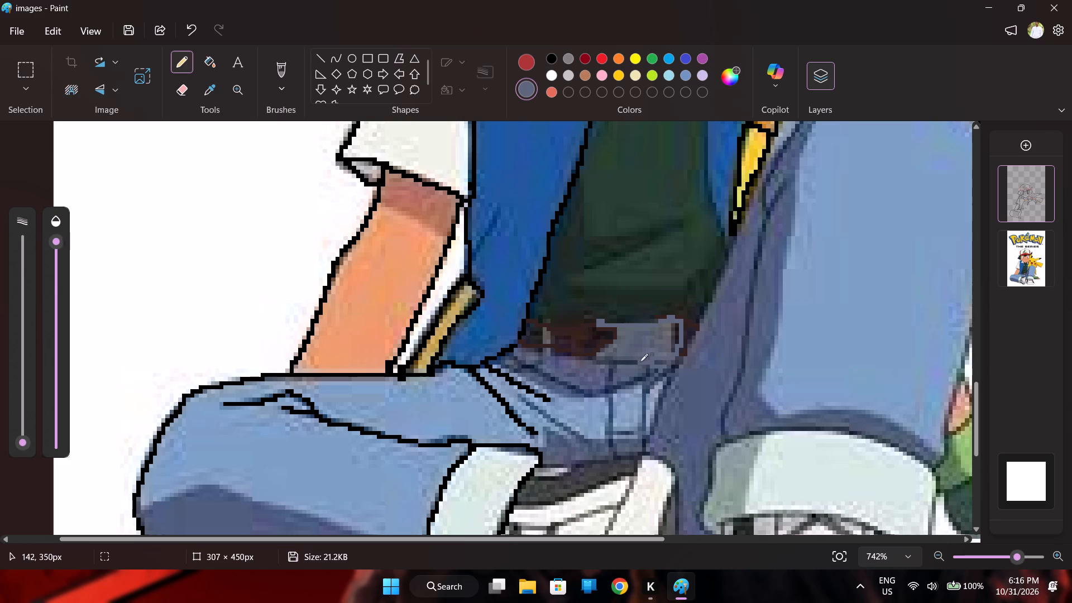
pyautogui.moveTo(640, 362); pyautogui.dragTo(594, 354)
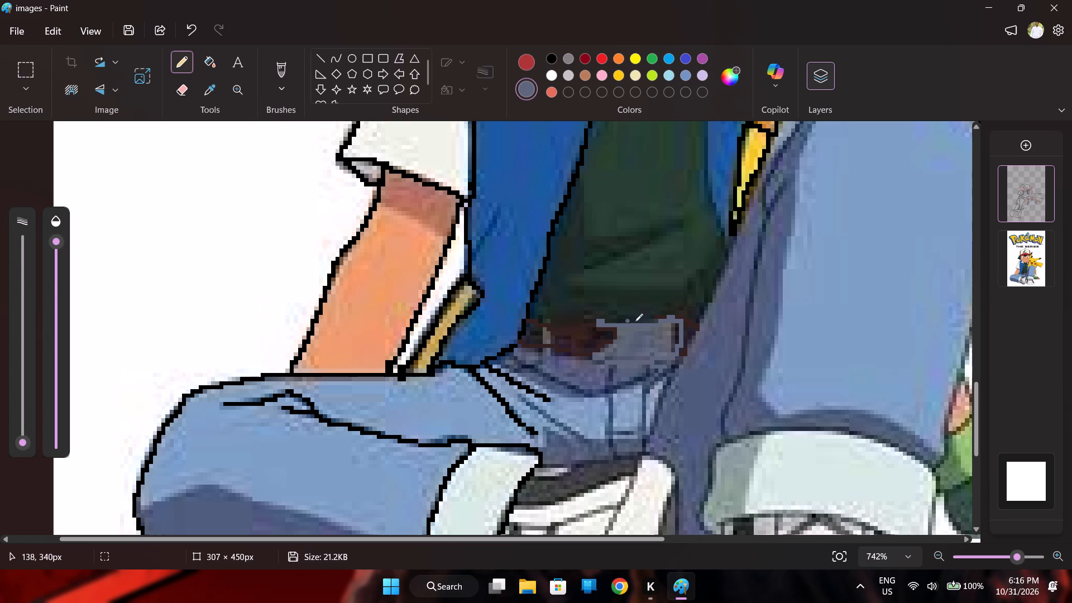
# Sample the purple-blue shadow below the belt, trace its lower edge across the jeans, and check the linework without the reference layer.
pyautogui.click(208, 94)
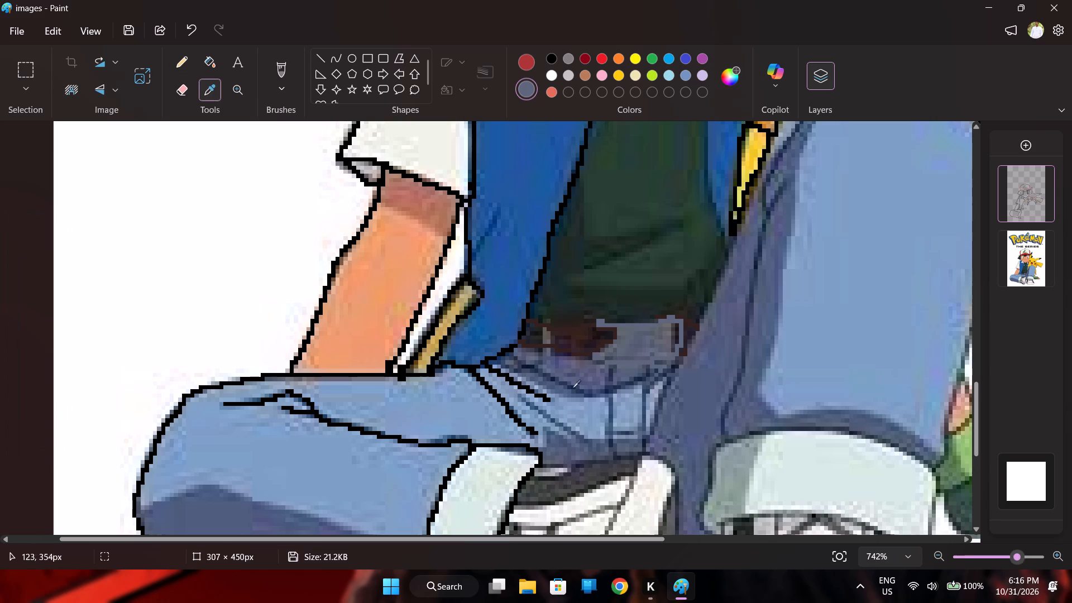
pyautogui.click(568, 366)
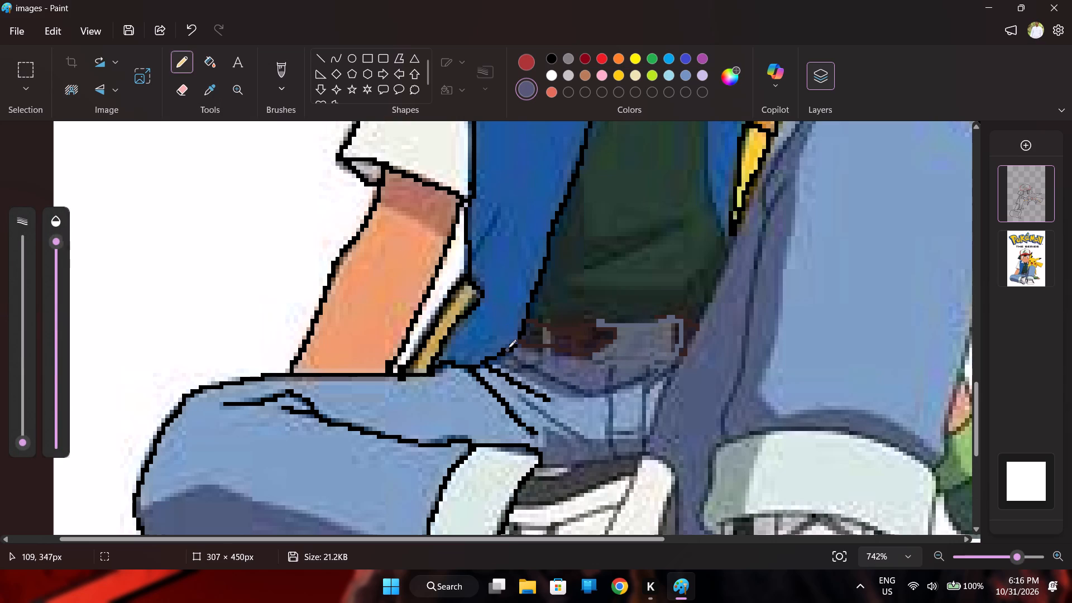
pyautogui.moveTo(508, 348); pyautogui.dragTo(620, 390)
pyautogui.moveTo(620, 390); pyautogui.dragTo(659, 371)
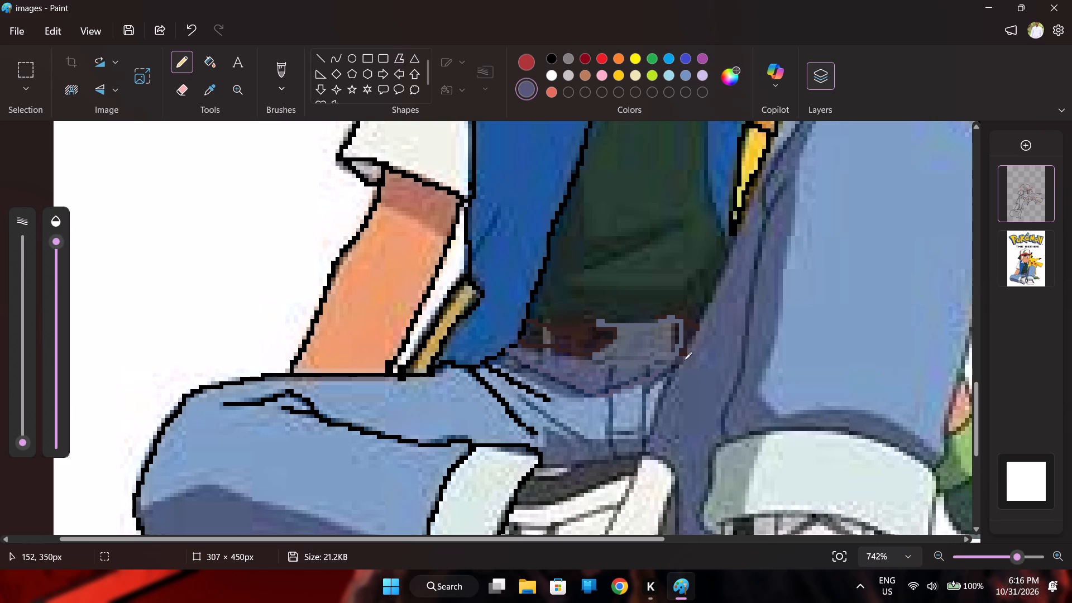
pyautogui.moveTo(683, 358); pyautogui.dragTo(648, 391)
pyautogui.click(1046, 239)
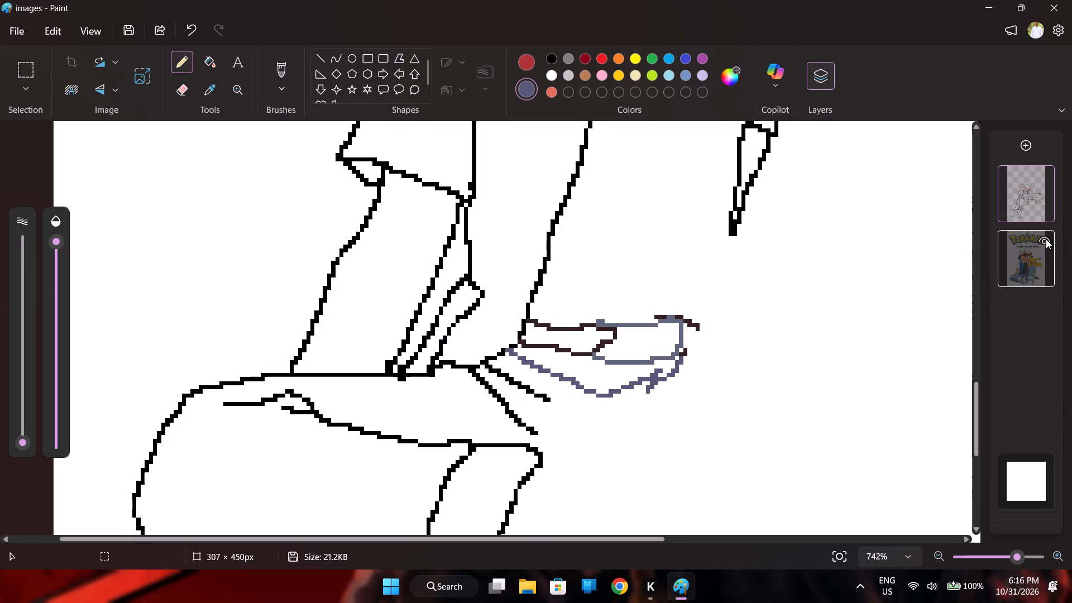
pyautogui.click(1046, 239)
pyautogui.doubleClick(1046, 239)
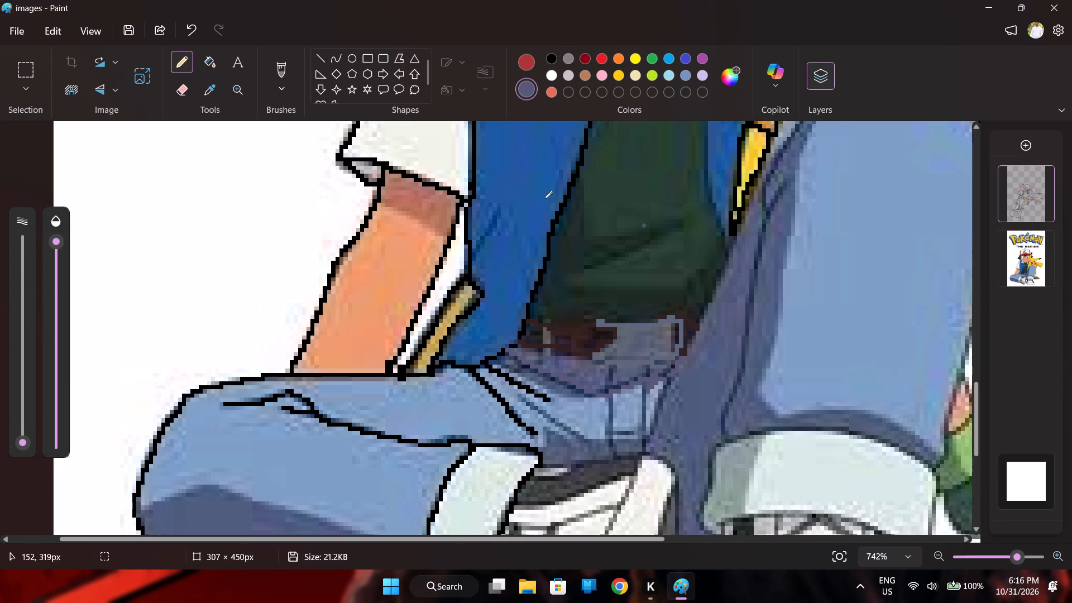
# Trace in black the curved crotch edge of the jeans and continue up the raised leg's inner edge to the yellow tip.
pyautogui.click(555, 54)
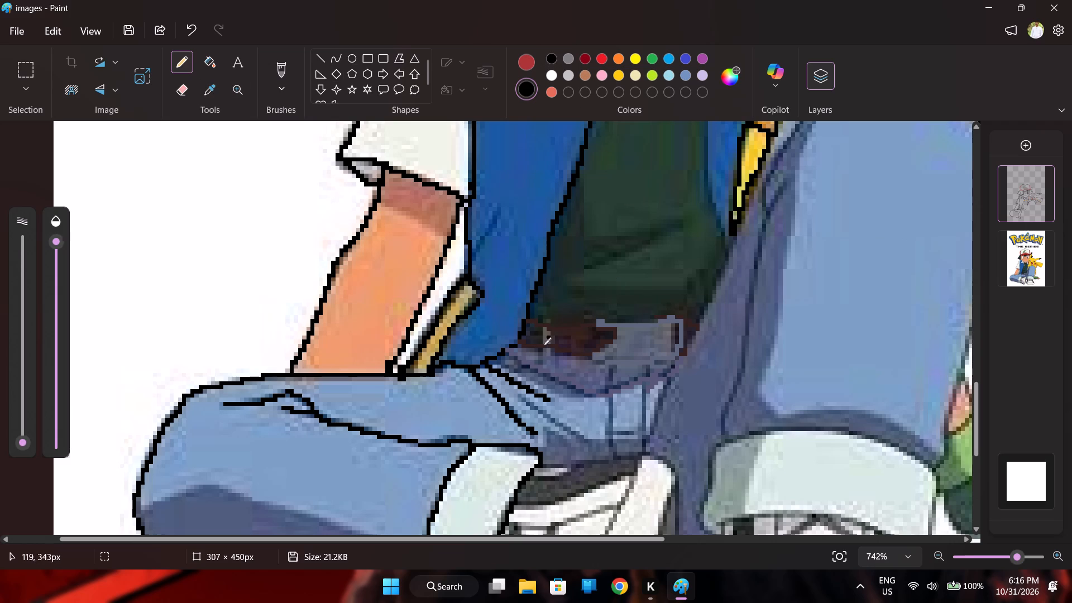
pyautogui.moveTo(519, 396); pyautogui.dragTo(562, 428)
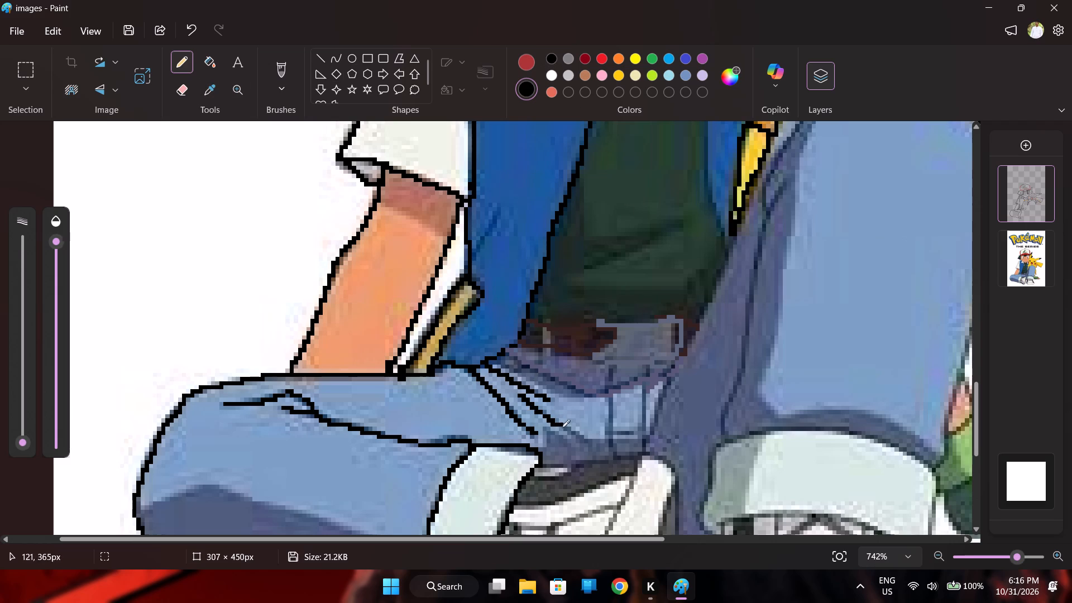
pyautogui.moveTo(562, 428); pyautogui.dragTo(645, 434)
pyautogui.moveTo(645, 434); pyautogui.dragTo(688, 353)
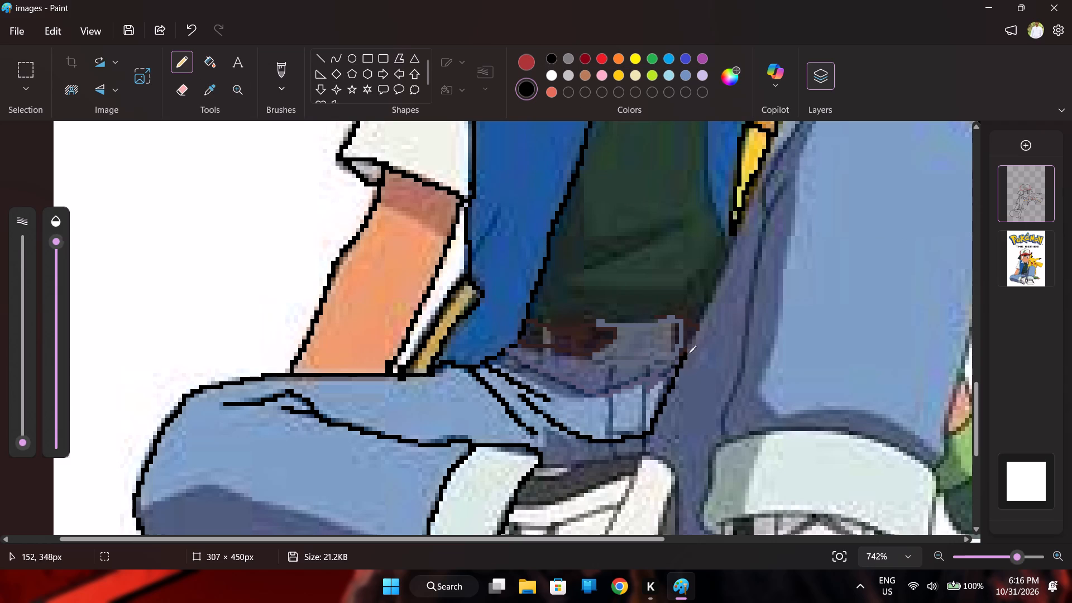
pyautogui.moveTo(688, 353); pyautogui.dragTo(731, 243)
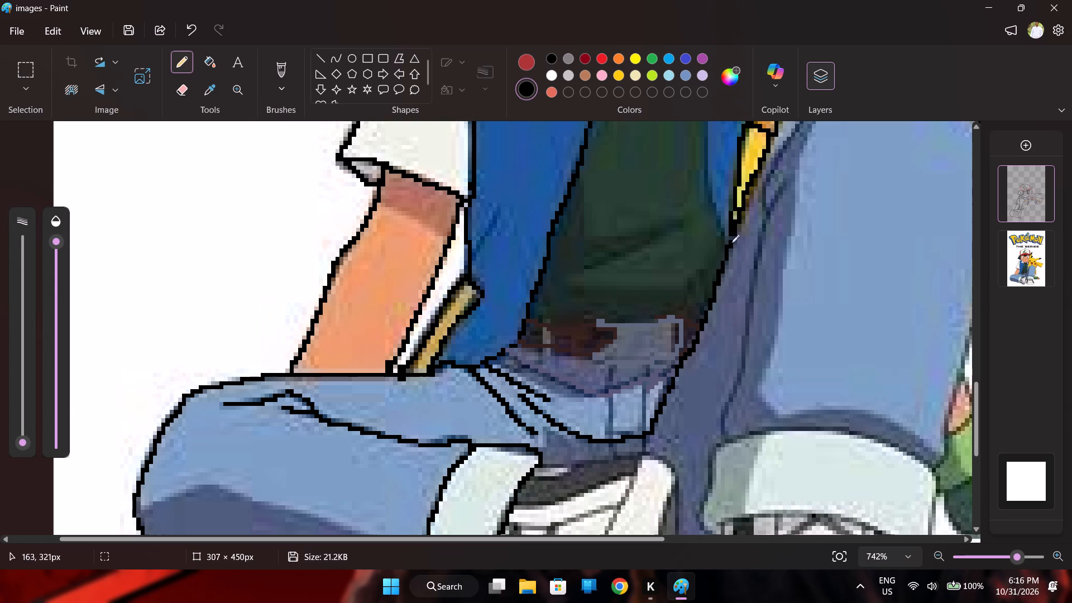
pyautogui.moveTo(731, 243); pyautogui.dragTo(738, 234)
# Sample the dark blue seam color below the belt and pencil the curved seam across the top of the jeans.
pyautogui.click(209, 80)
pyautogui.click(564, 387)
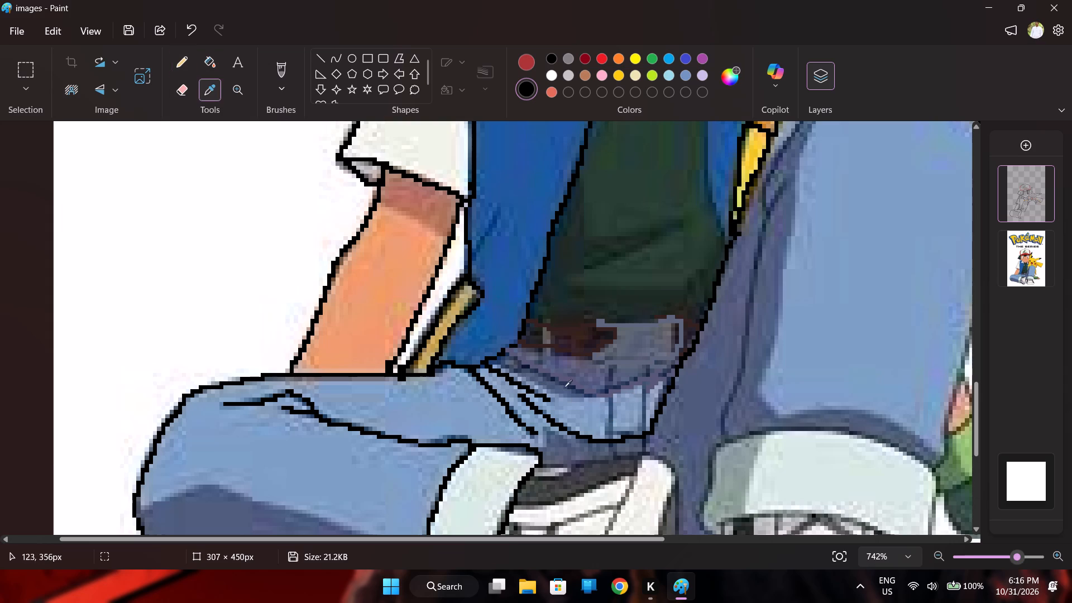
pyautogui.moveTo(502, 360); pyautogui.dragTo(540, 384)
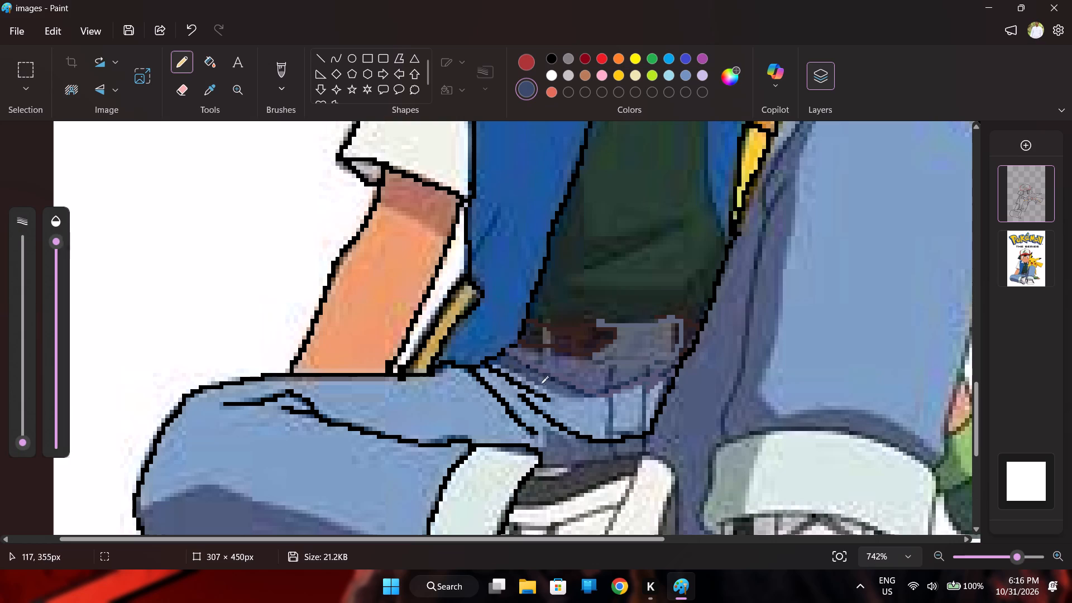
pyautogui.moveTo(540, 384); pyautogui.dragTo(588, 391)
# In black, extend the thigh crease and join the curved crotch edge down to the folded cuff and to the shoe top.
pyautogui.click(554, 54)
pyautogui.scroll(-2, 517, 277)
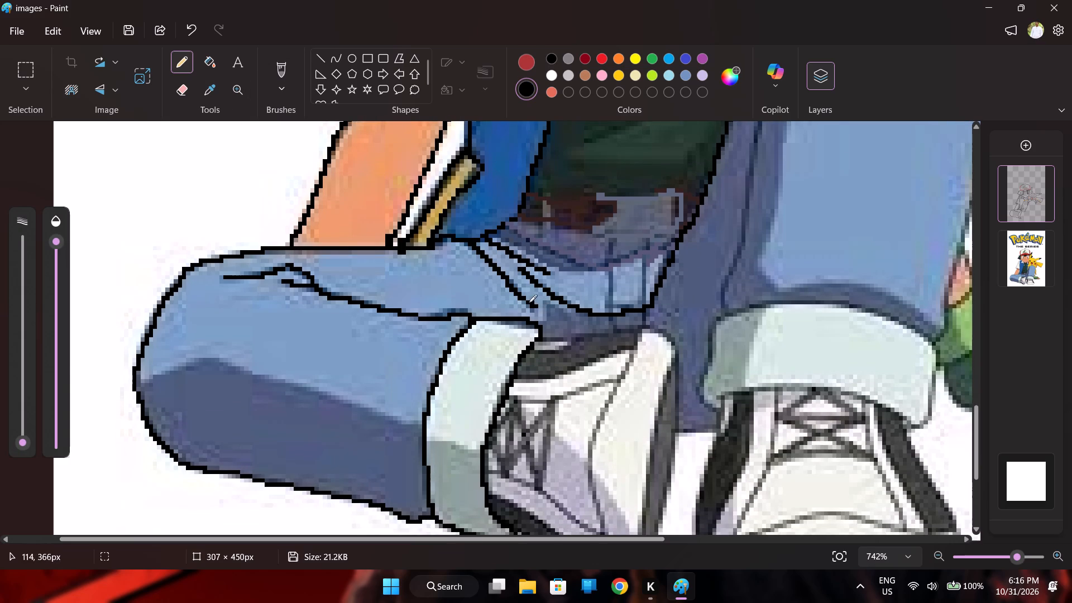
pyautogui.moveTo(529, 303); pyautogui.dragTo(537, 310)
pyautogui.moveTo(548, 300); pyautogui.dragTo(543, 314)
pyautogui.moveTo(543, 314); pyautogui.dragTo(529, 320)
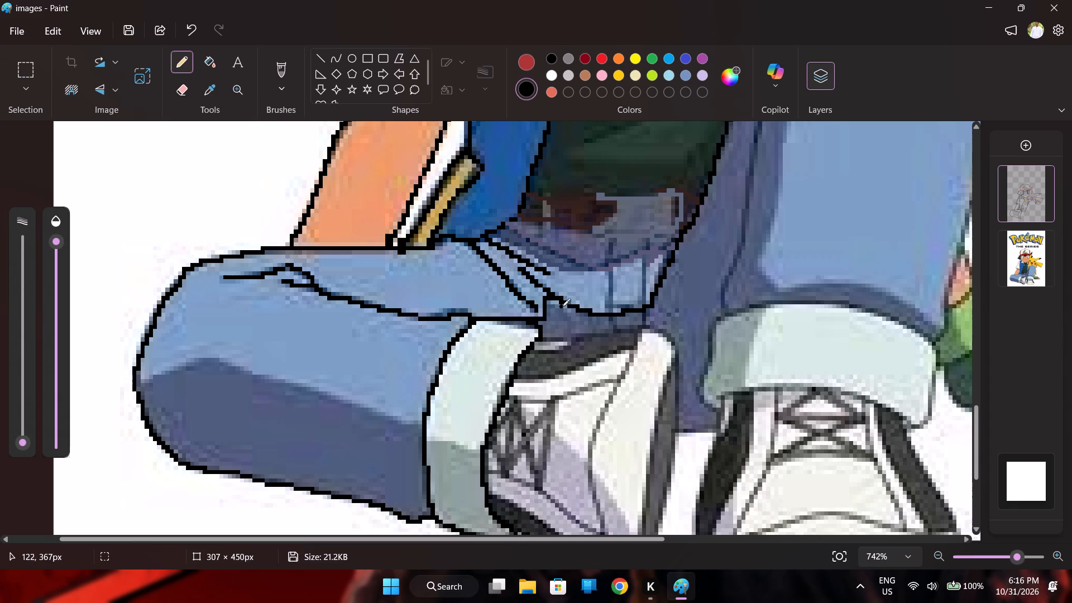
pyautogui.moveTo(647, 308); pyautogui.dragTo(647, 326)
pyautogui.moveTo(647, 326); pyautogui.dragTo(647, 329)
# Trace in black the outline of the shoe emerging from the bent leg's cuff, plus the inner edge of its dark sole strip.
pyautogui.moveTo(534, 338); pyautogui.dragTo(585, 337)
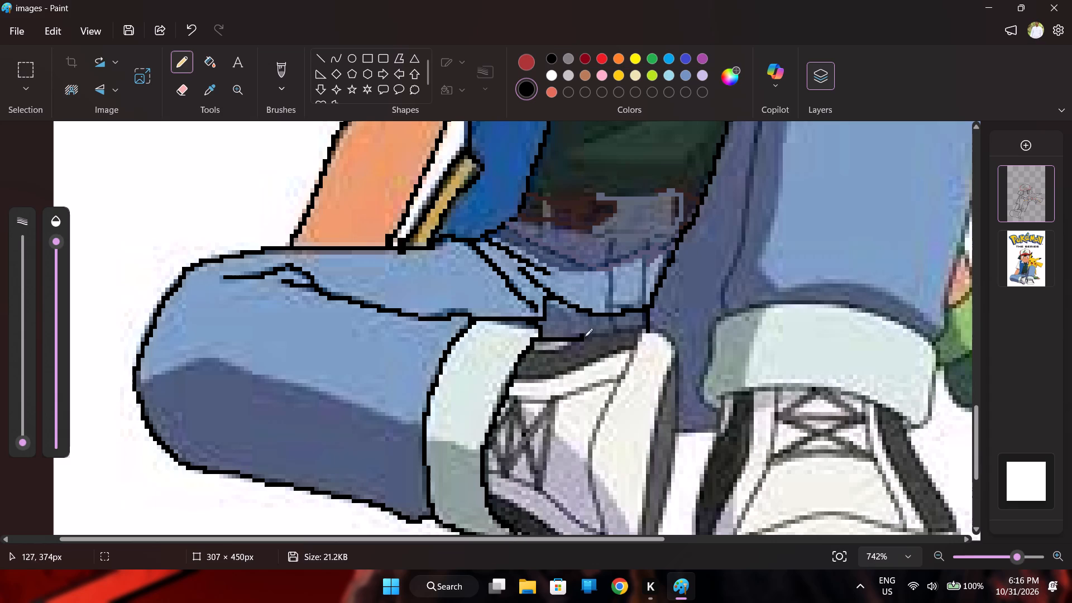
pyautogui.moveTo(585, 337); pyautogui.dragTo(679, 358)
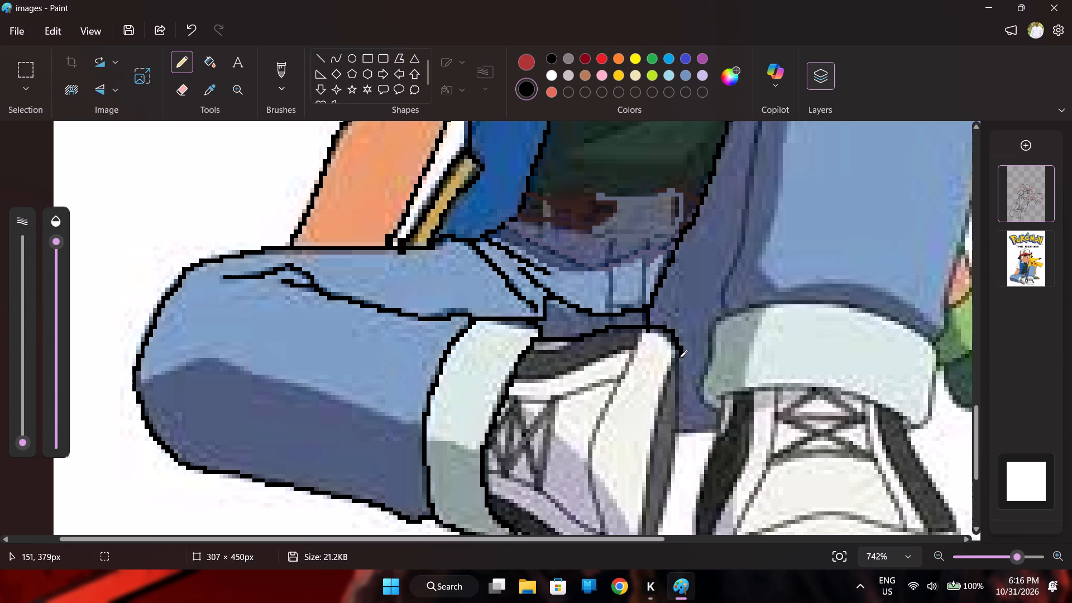
pyautogui.moveTo(679, 358); pyautogui.dragTo(677, 443)
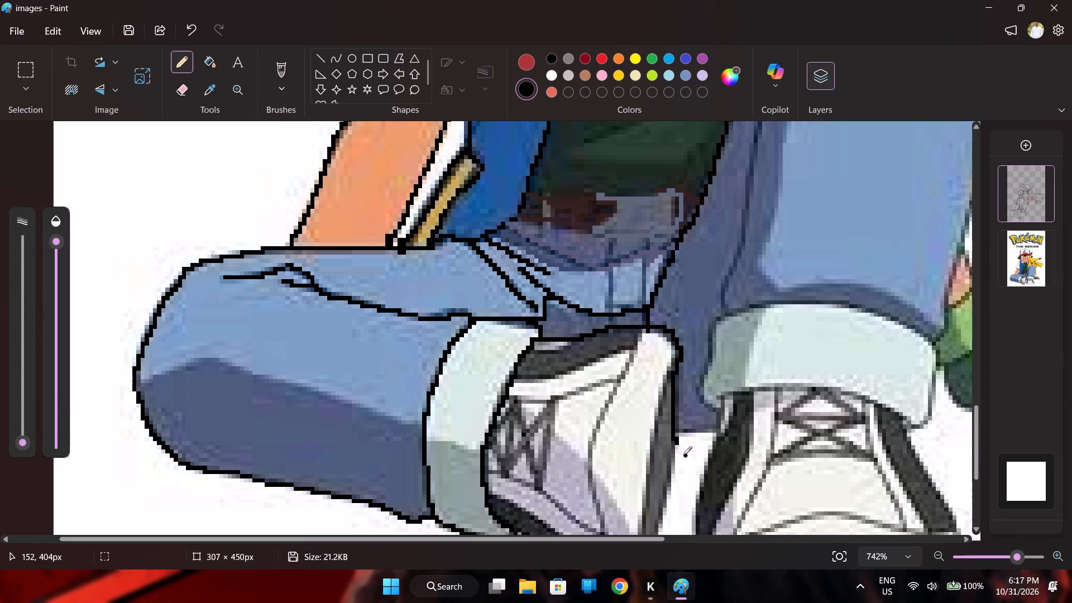
pyautogui.scroll(-1, 676, 438)
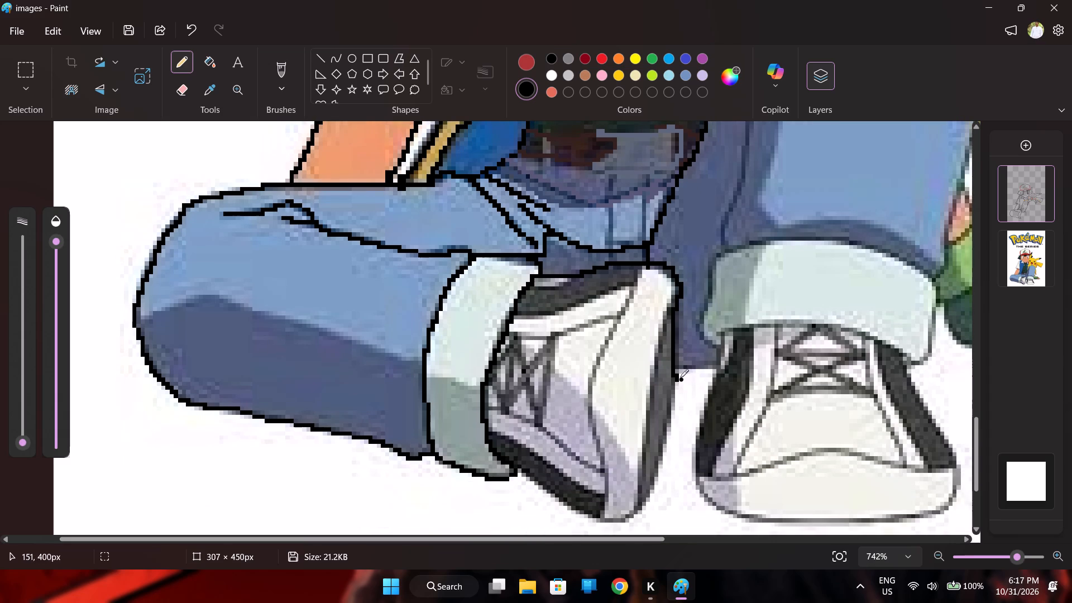
pyautogui.moveTo(674, 375); pyautogui.dragTo(672, 387)
pyautogui.moveTo(672, 387); pyautogui.dragTo(652, 486)
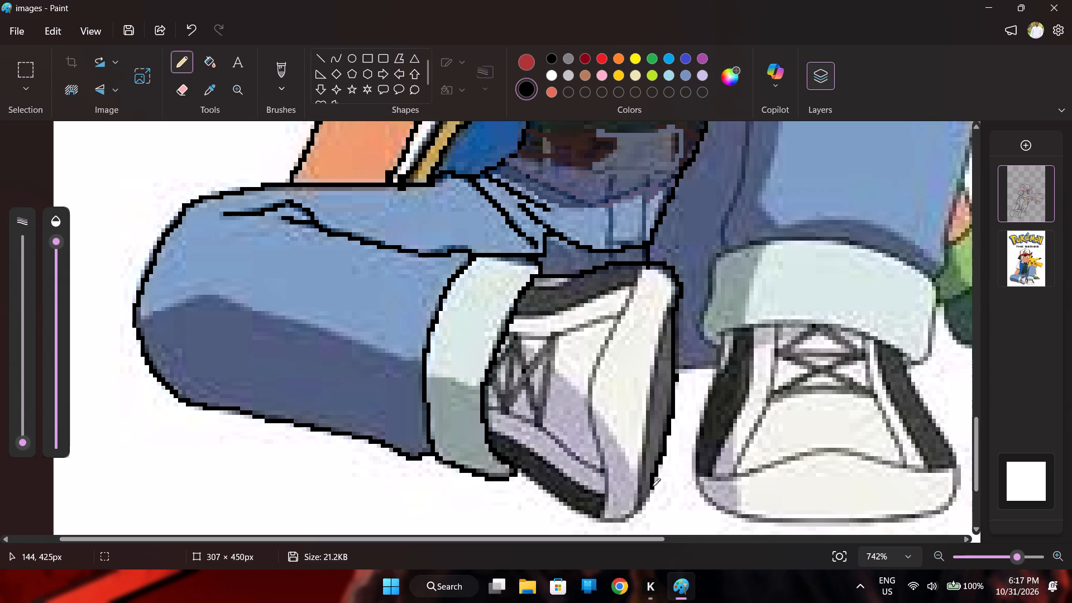
pyautogui.moveTo(652, 486); pyautogui.dragTo(585, 511)
pyautogui.moveTo(585, 511); pyautogui.dragTo(510, 466)
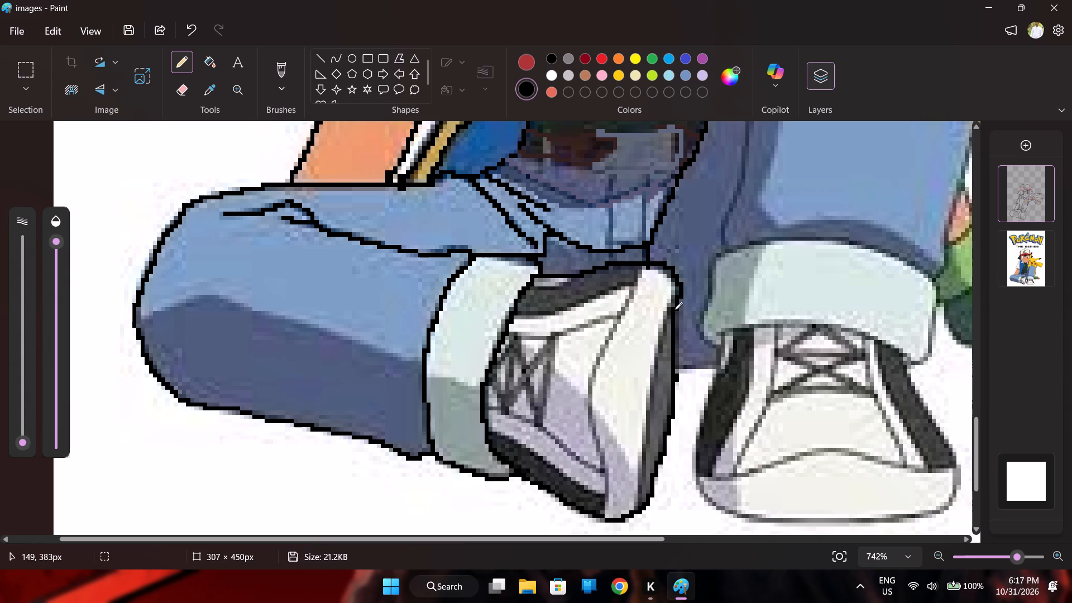
pyautogui.moveTo(671, 310); pyautogui.dragTo(646, 423)
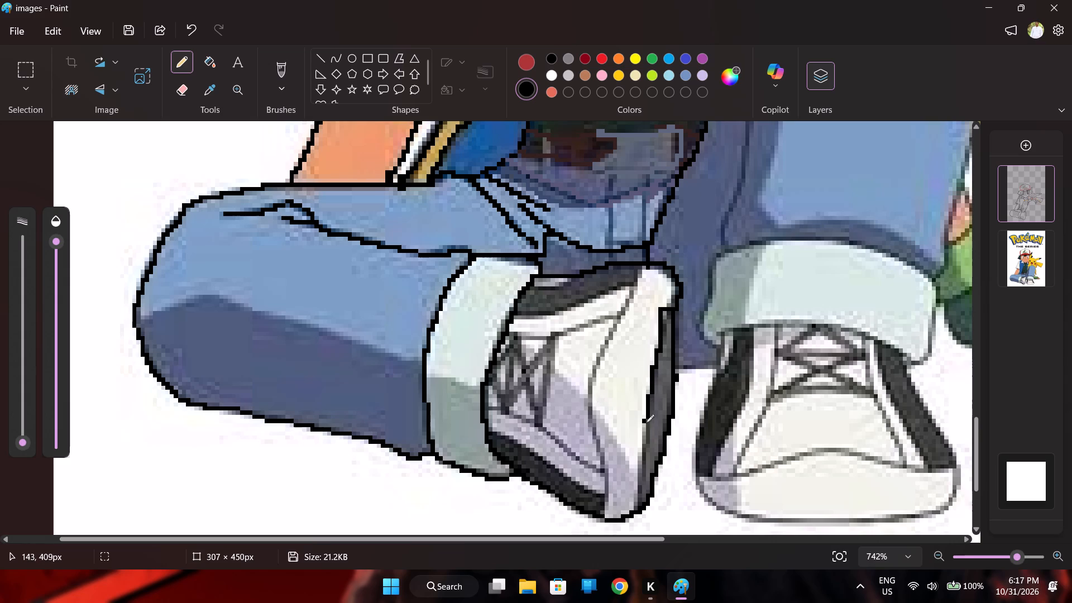
pyautogui.moveTo(646, 423); pyautogui.dragTo(640, 513)
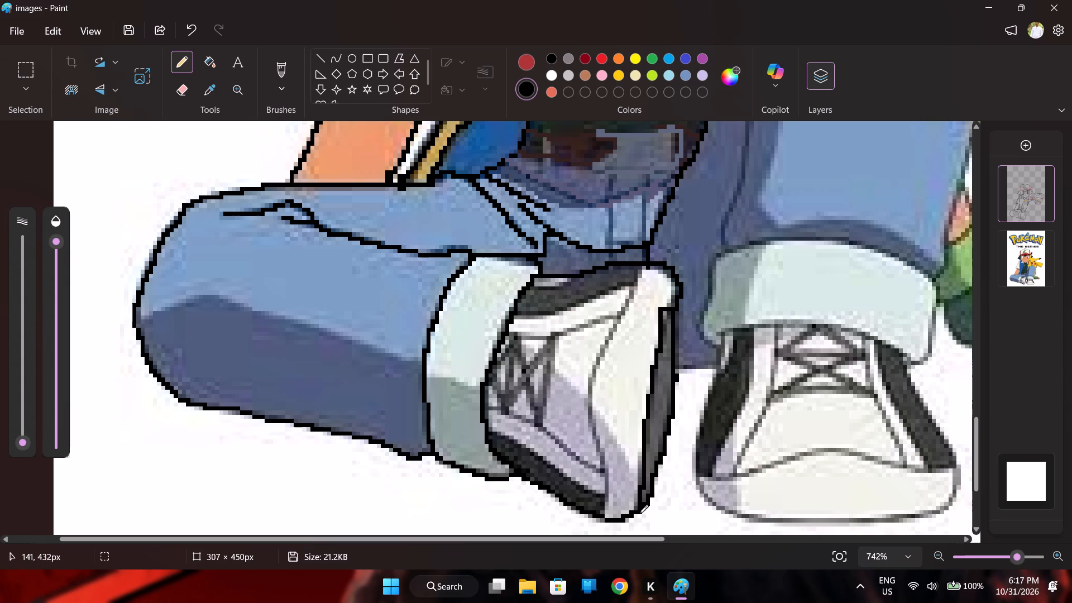
pyautogui.moveTo(640, 513); pyautogui.dragTo(640, 515)
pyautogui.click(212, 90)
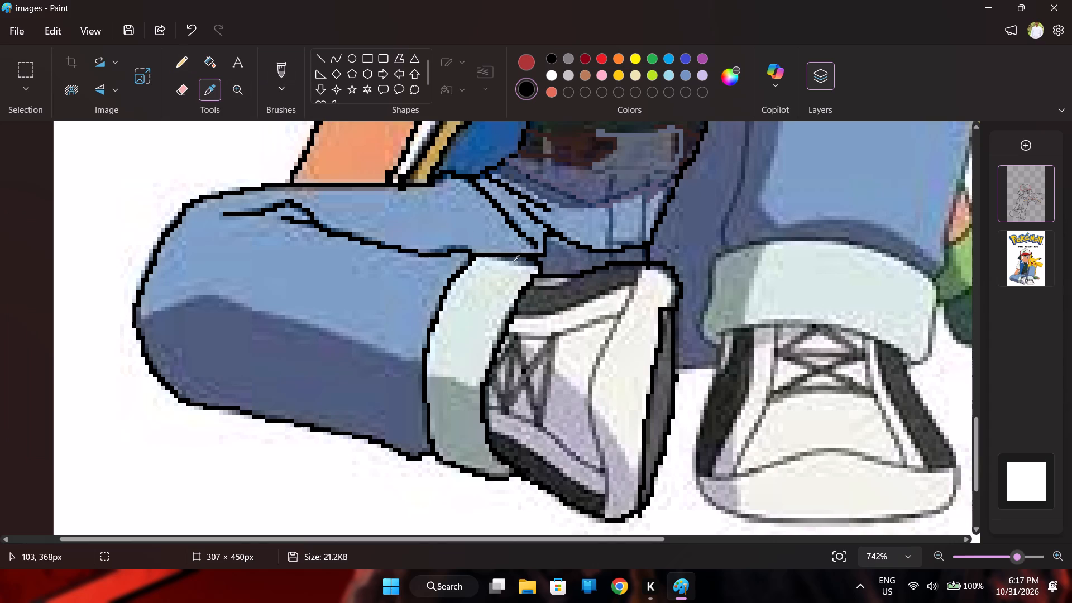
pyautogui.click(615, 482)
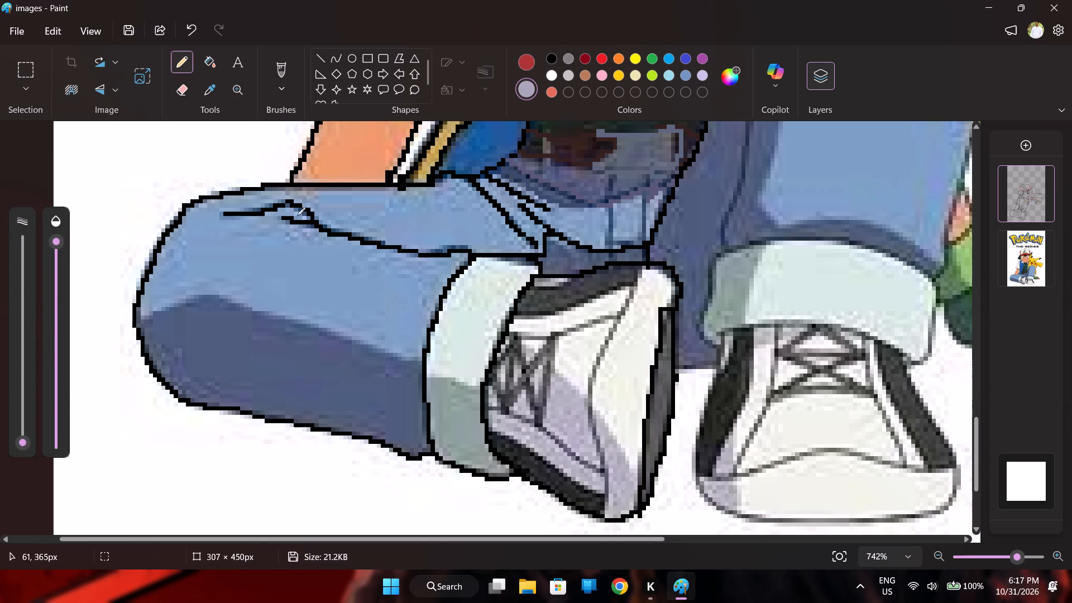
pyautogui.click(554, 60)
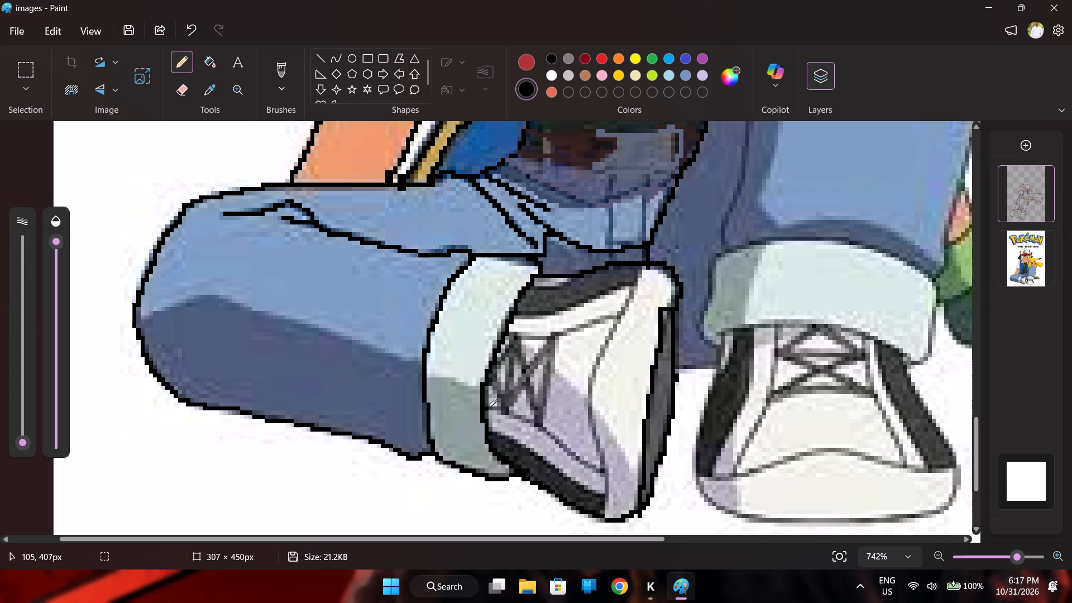
# Trace in black the same shoe's lower trim line below the laces and the long curved toe-cap seam.
pyautogui.moveTo(489, 407); pyautogui.dragTo(499, 408)
pyautogui.moveTo(499, 408); pyautogui.dragTo(590, 465)
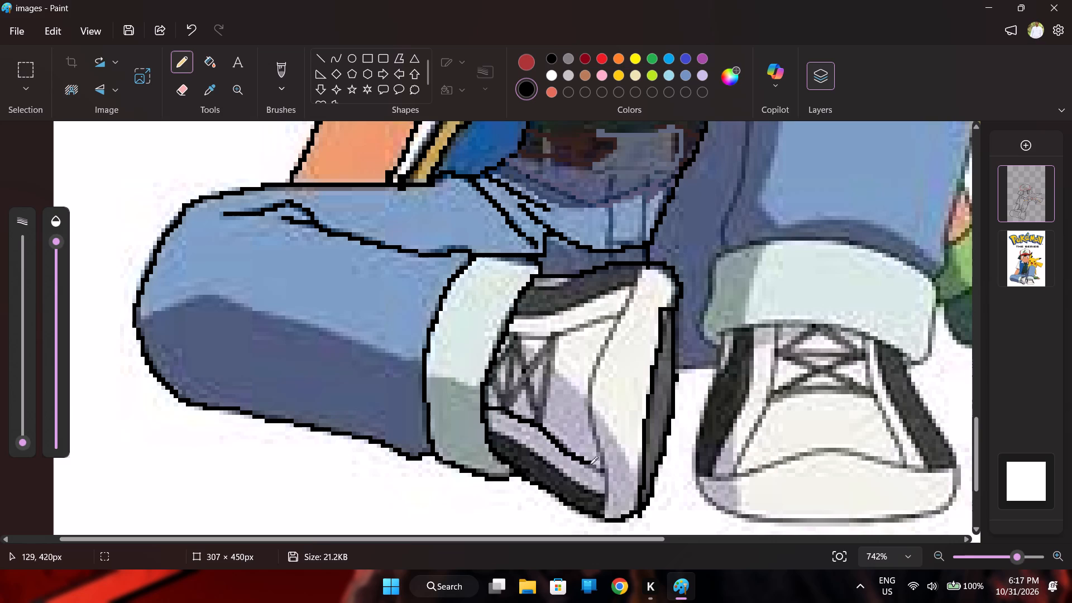
pyautogui.moveTo(590, 465); pyautogui.dragTo(604, 472)
pyautogui.moveTo(607, 516); pyautogui.dragTo(592, 427)
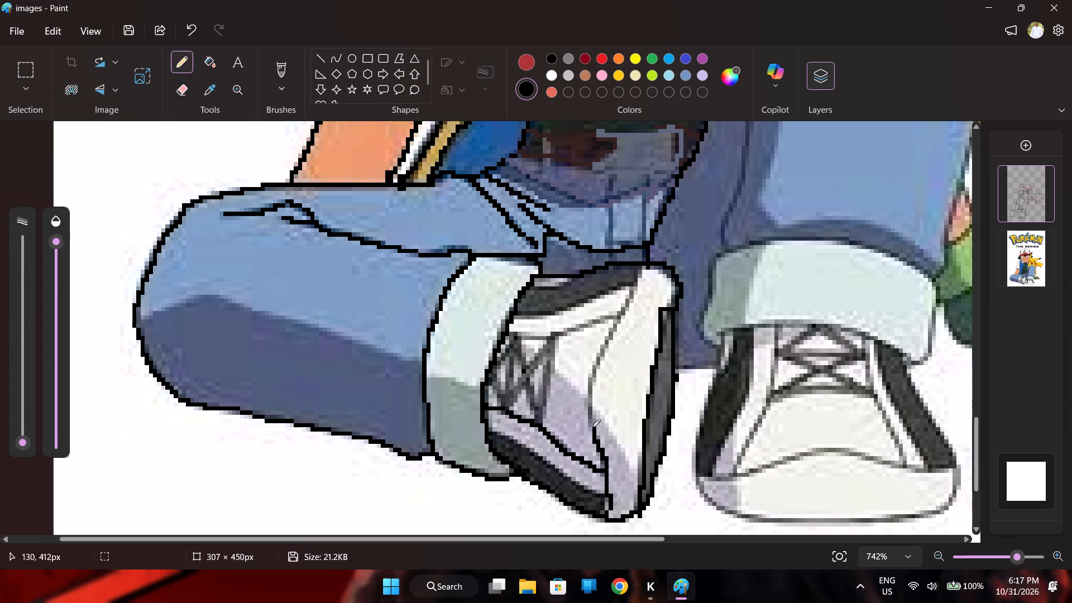
pyautogui.moveTo(592, 427); pyautogui.dragTo(599, 359)
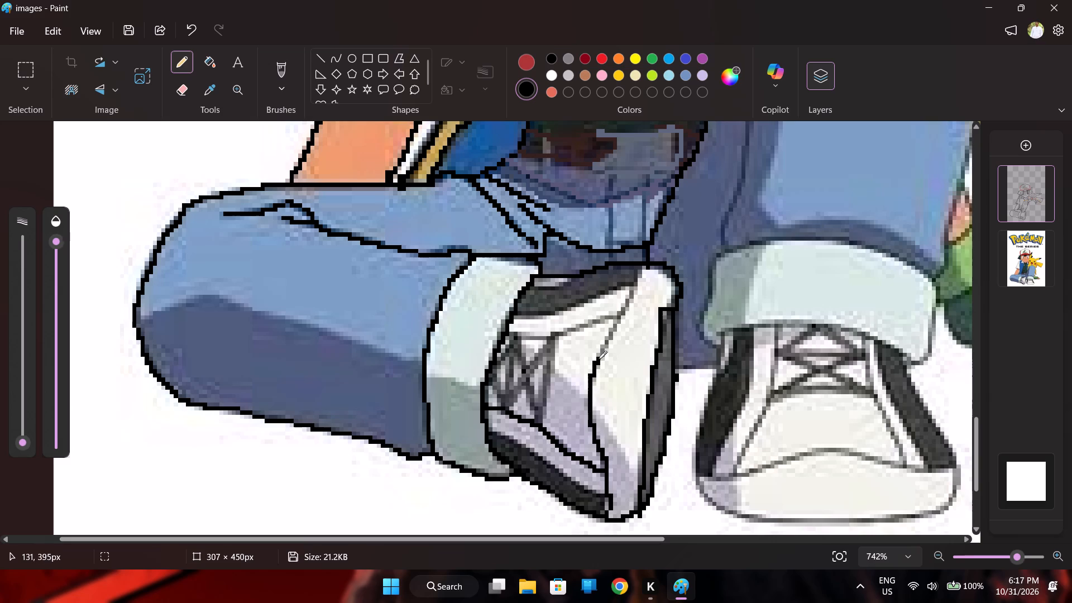
pyautogui.moveTo(599, 359); pyautogui.dragTo(640, 265)
# Trace the edges of the white trim strip above the shoe's laces and the lace edge beside the cuff, checking the linework without the reference layer.
pyautogui.moveTo(511, 312); pyautogui.dragTo(534, 314)
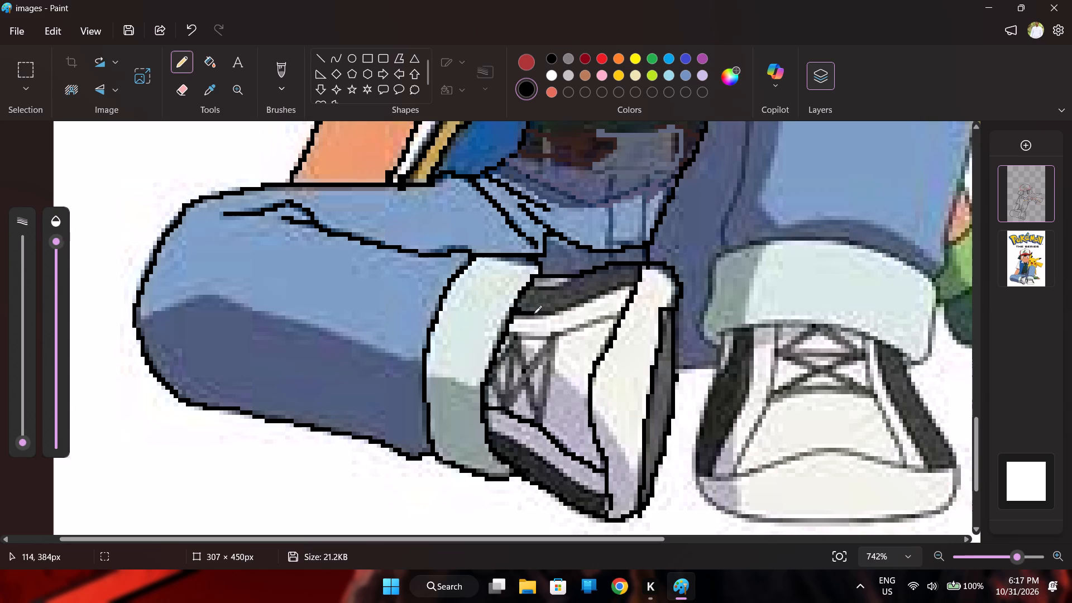
pyautogui.moveTo(534, 314); pyautogui.dragTo(639, 284)
pyautogui.click(1040, 238)
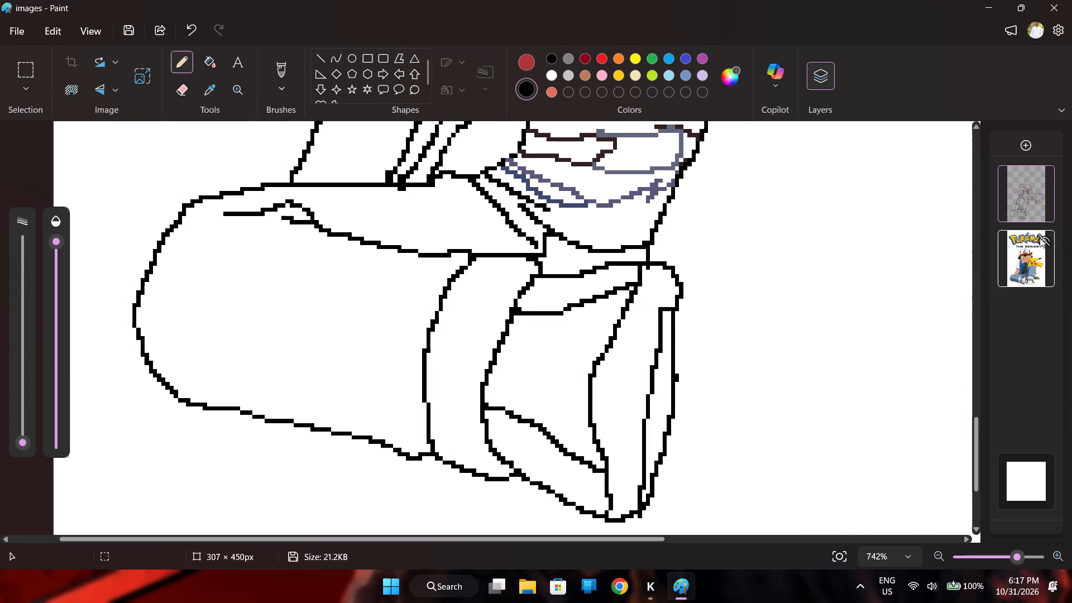
pyautogui.click(1040, 238)
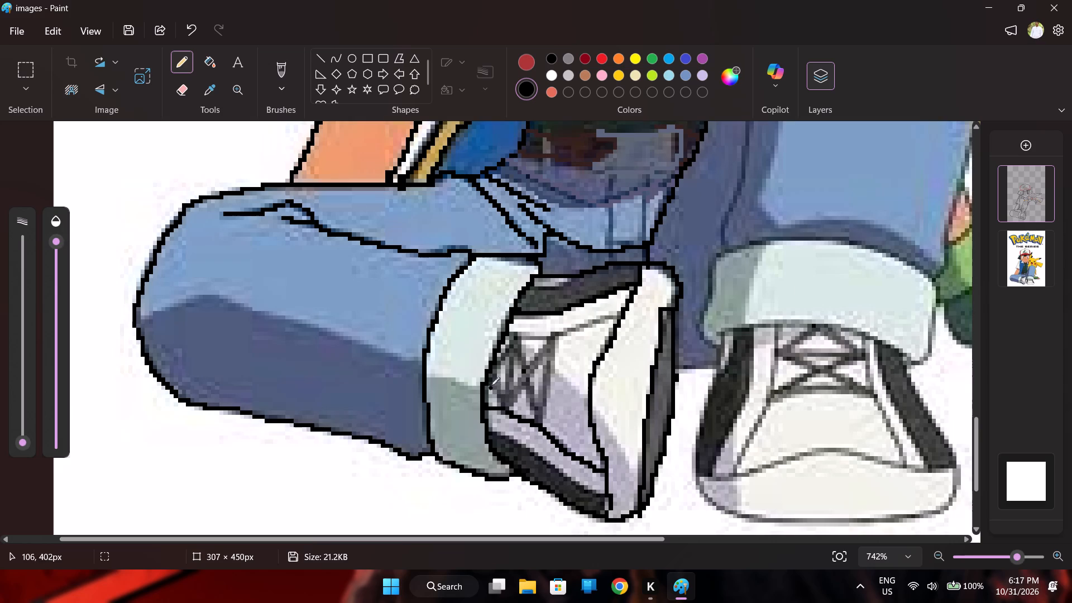
pyautogui.moveTo(487, 377); pyautogui.dragTo(515, 338)
pyautogui.moveTo(509, 333); pyautogui.dragTo(610, 317)
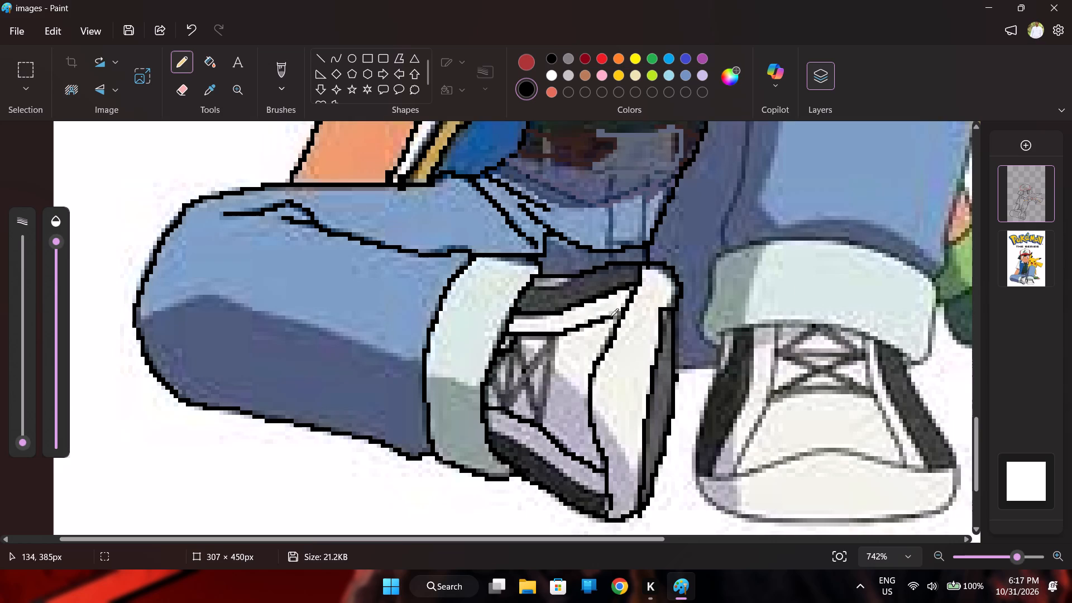
pyautogui.moveTo(610, 317); pyautogui.dragTo(620, 315)
# Trace in black the crisscross laces between the shoe's upper and lower trim lines.
pyautogui.moveTo(520, 338); pyautogui.dragTo(542, 423)
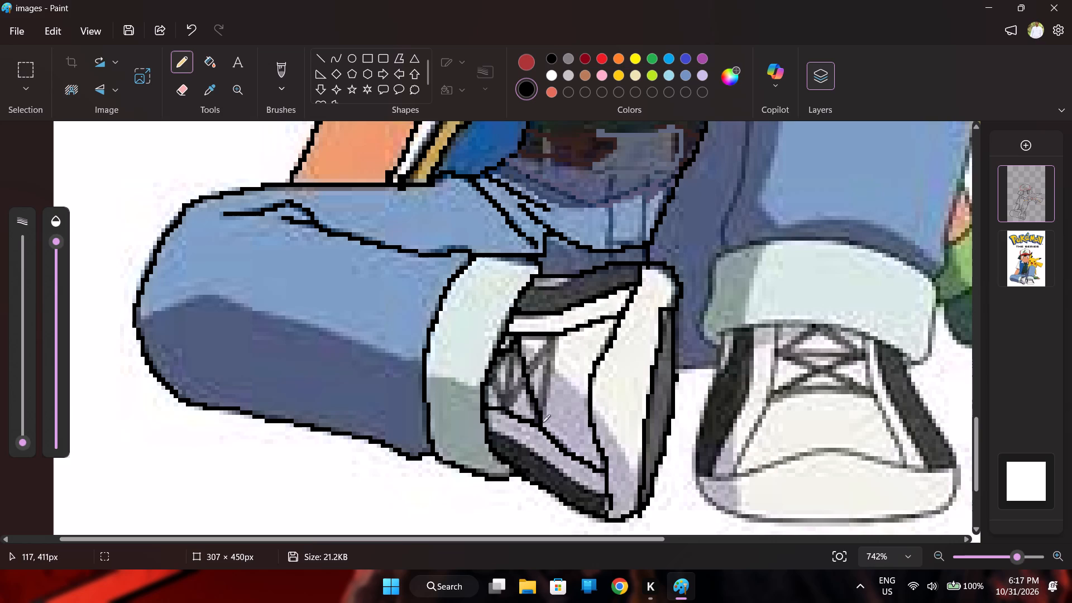
pyautogui.moveTo(542, 423); pyautogui.dragTo(553, 336)
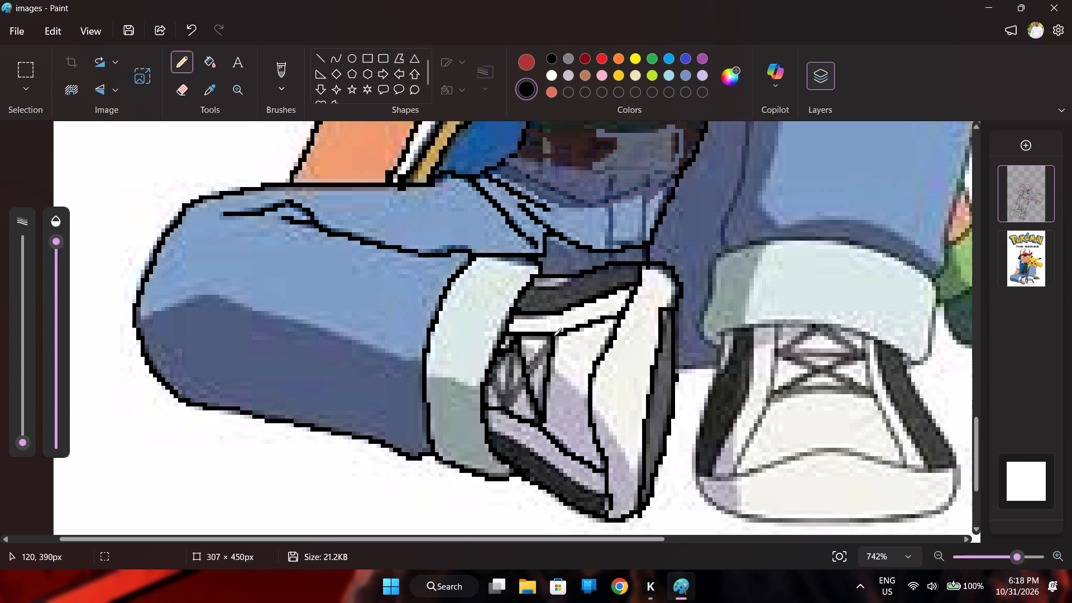
pyautogui.moveTo(553, 336); pyautogui.dragTo(506, 409)
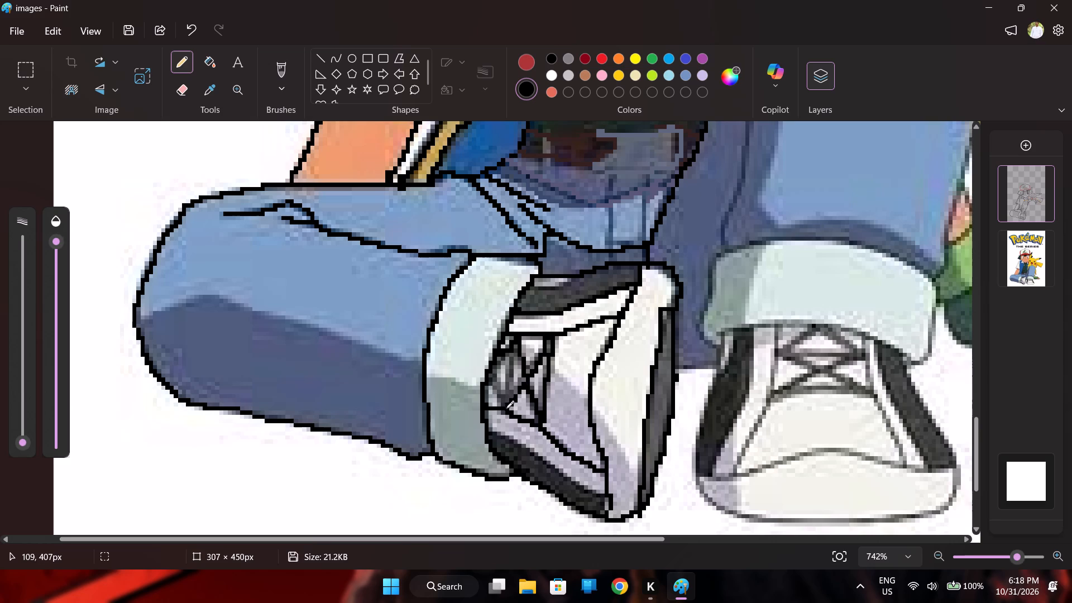
pyautogui.moveTo(506, 409); pyautogui.dragTo(492, 377)
# Add the remaining short black lace stroke beside the cuff on the bent leg's shoe.
pyautogui.moveTo(514, 359); pyautogui.dragTo(510, 380)
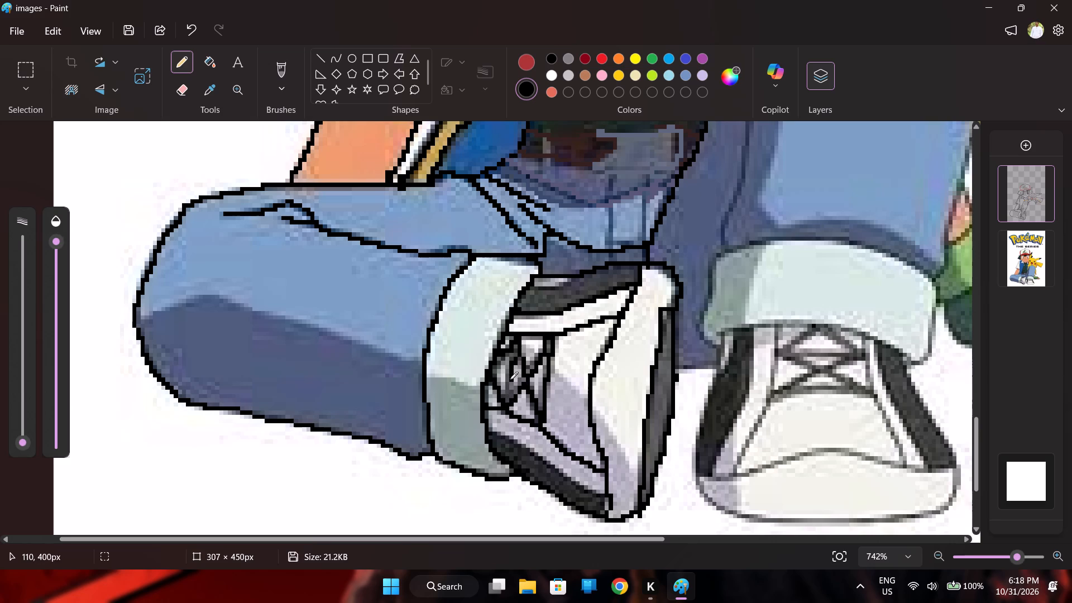
pyautogui.moveTo(510, 380); pyautogui.dragTo(509, 387)
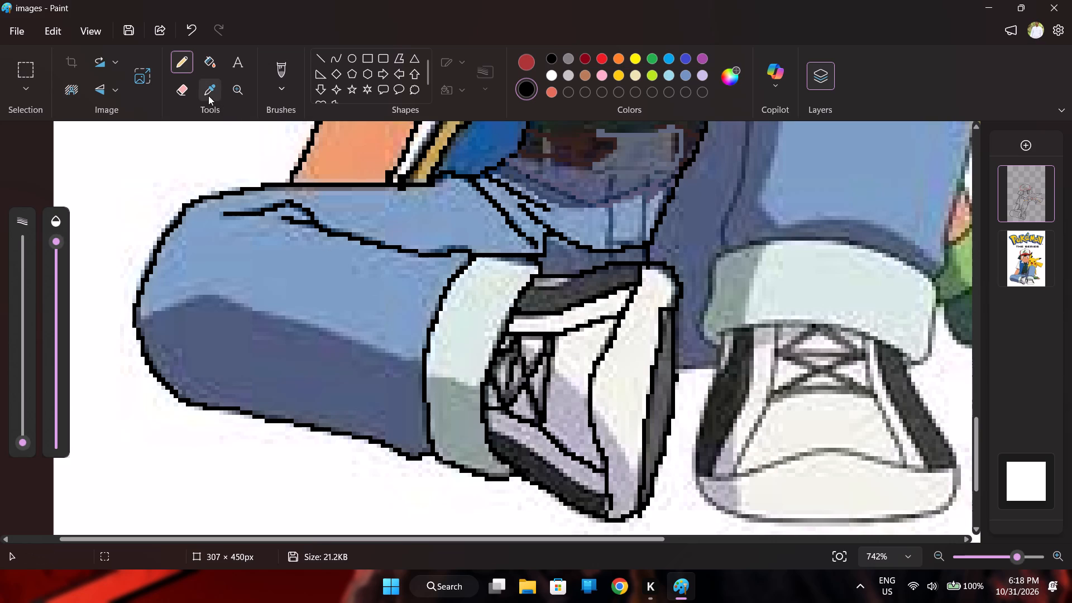
# Sample the shoe's lavender shadow colour and trace the shadow's diagonal edge from the laces to the sole, checking the linework without the reference layer.
pyautogui.click(208, 95)
pyautogui.click(568, 425)
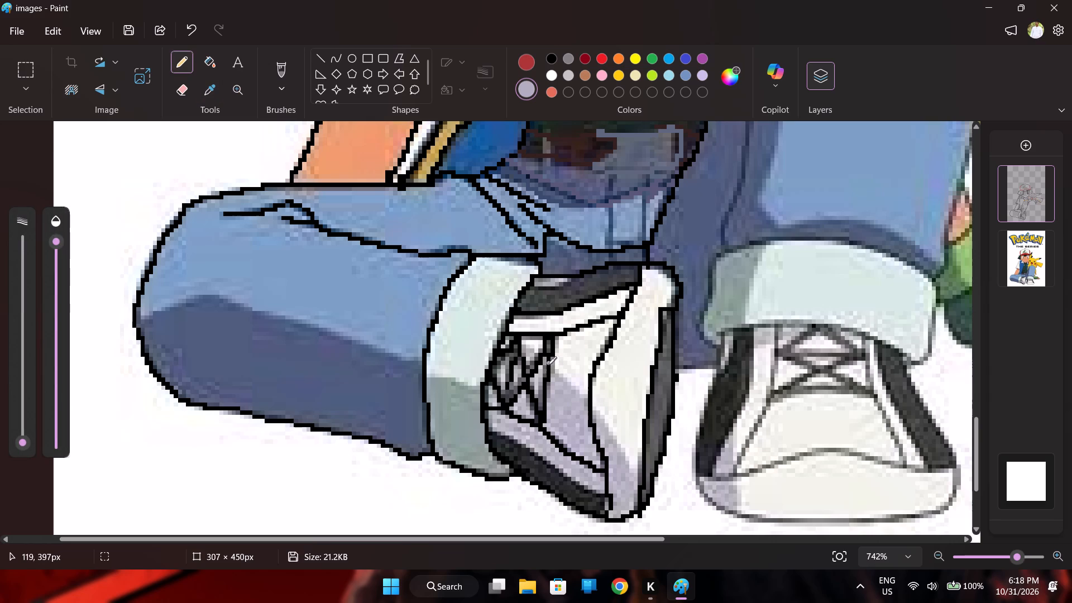
pyautogui.moveTo(549, 365); pyautogui.dragTo(607, 428)
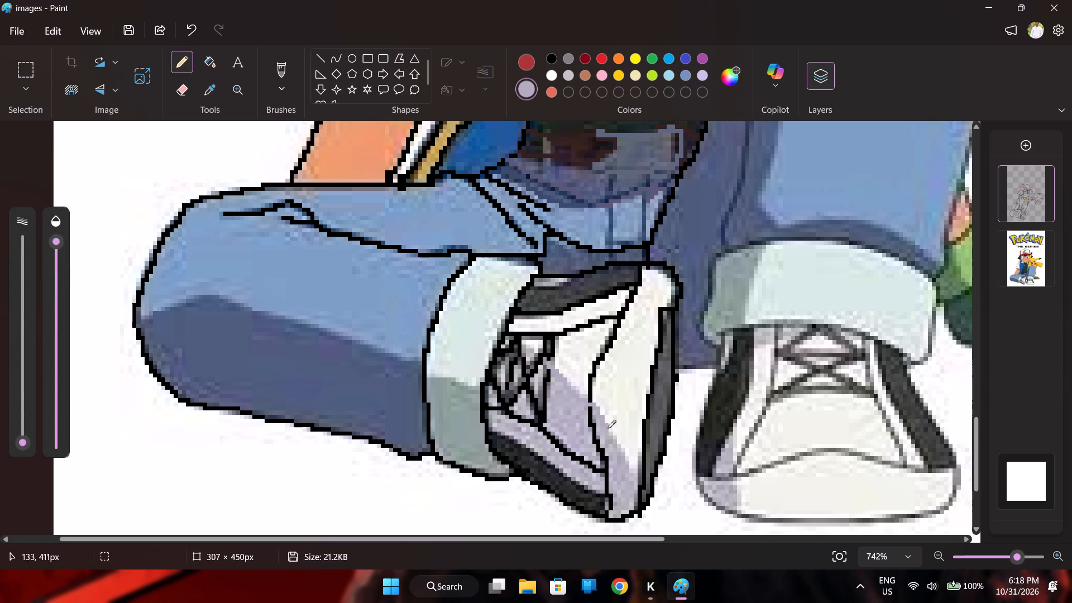
pyautogui.moveTo(607, 428); pyautogui.dragTo(640, 470)
pyautogui.moveTo(640, 470); pyautogui.dragTo(641, 469)
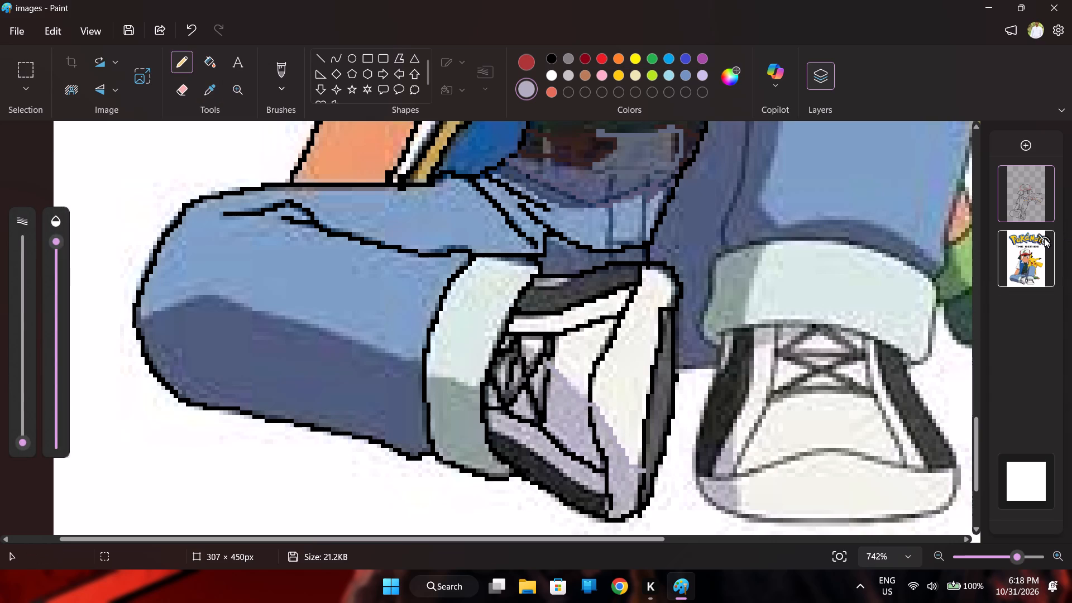
pyautogui.click(1044, 238)
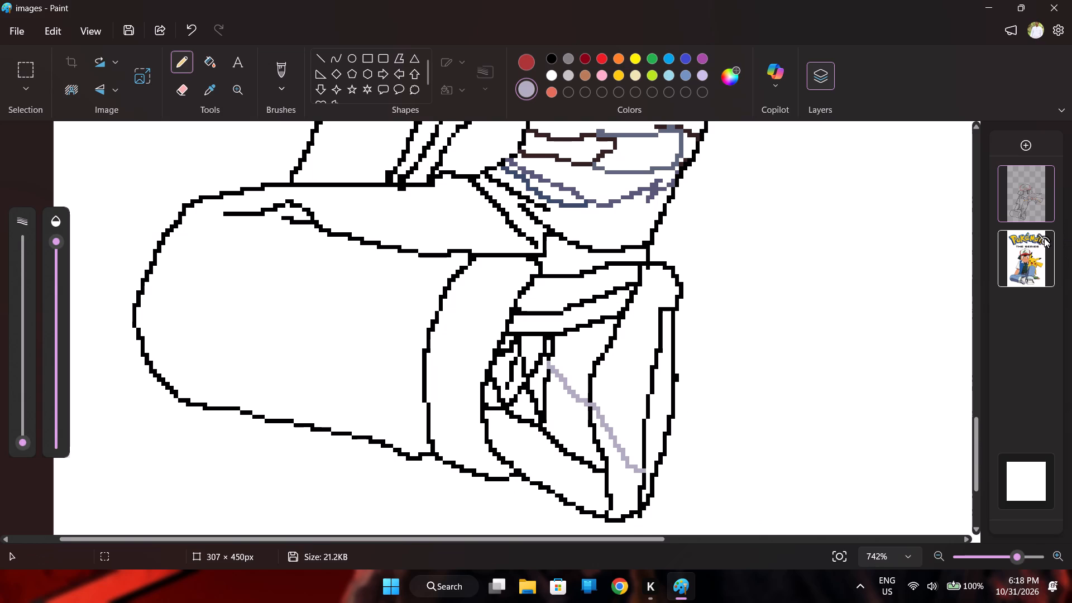
pyautogui.click(1044, 238)
pyautogui.doubleClick(1044, 238)
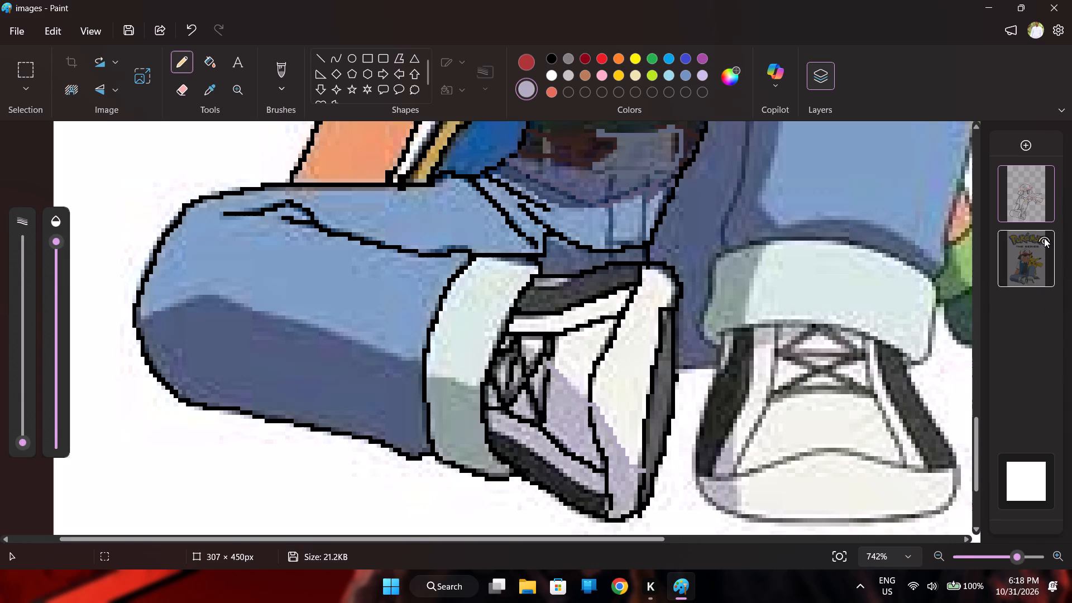
pyautogui.click(1044, 238)
pyautogui.click(1044, 238)
# Trace in black the trouser hem line between the two shoes and the full outline of the other leg's pale cuff.
pyautogui.scroll(1, 702, 369)
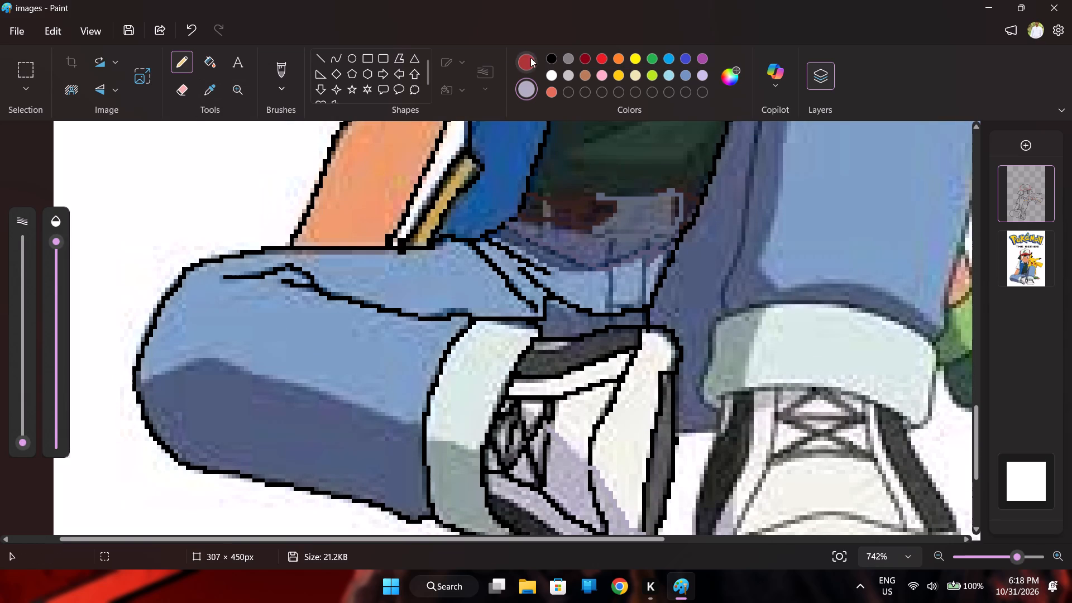
pyautogui.click(548, 58)
pyautogui.moveTo(675, 430); pyautogui.dragTo(719, 430)
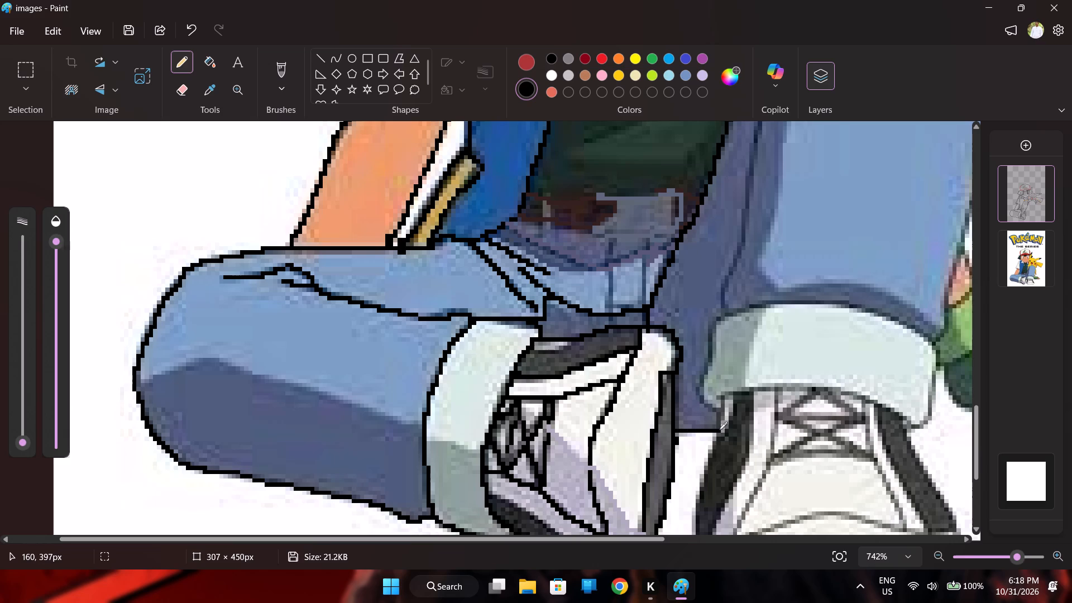
pyautogui.moveTo(719, 430); pyautogui.dragTo(709, 358)
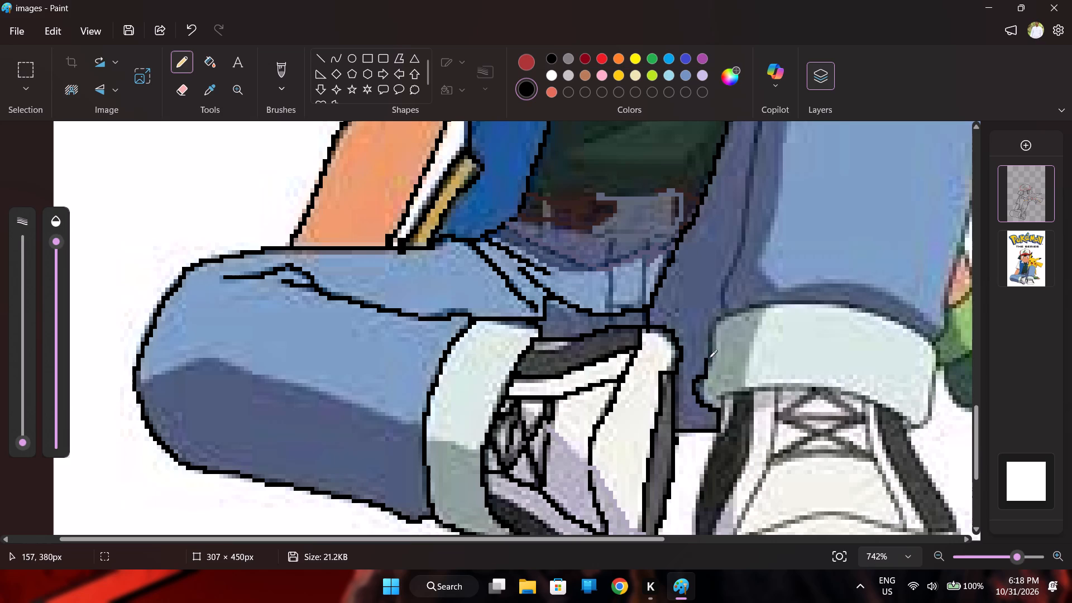
pyautogui.moveTo(709, 358); pyautogui.dragTo(852, 301)
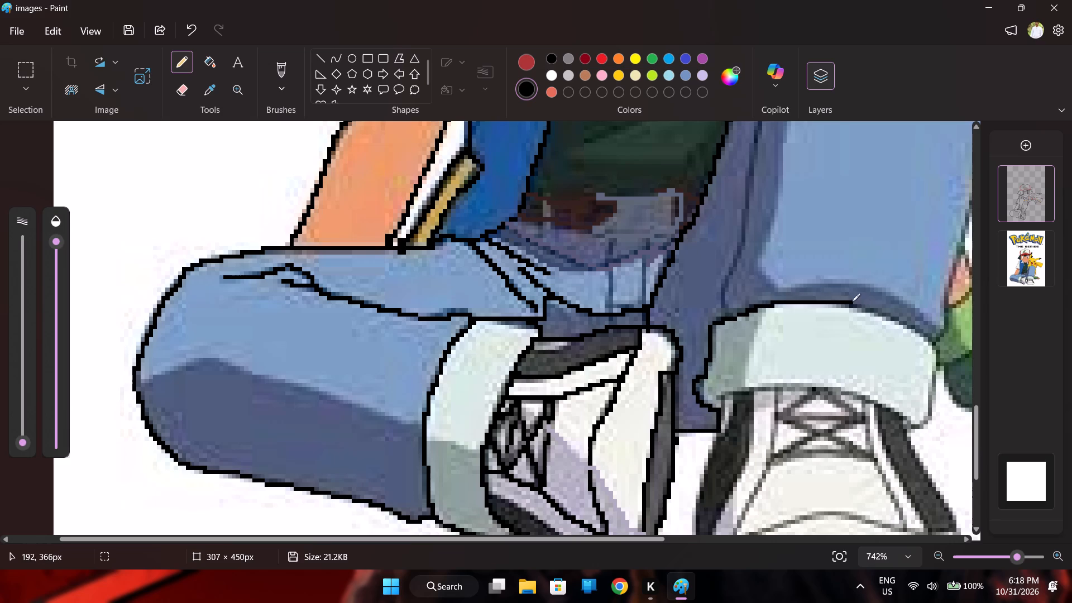
pyautogui.moveTo(852, 301); pyautogui.dragTo(935, 399)
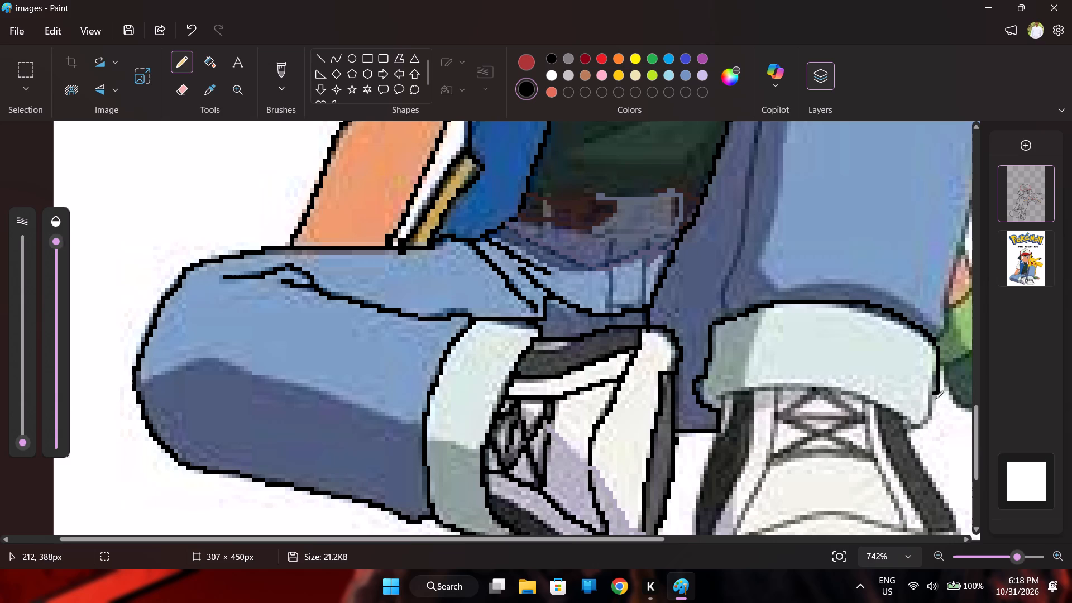
pyautogui.moveTo(935, 399); pyautogui.dragTo(847, 394)
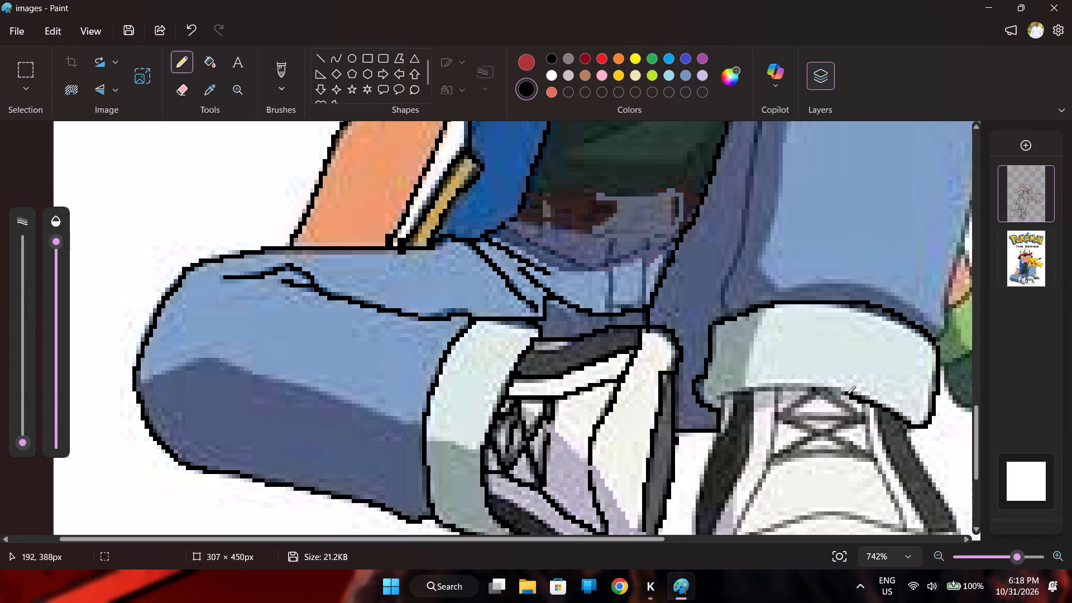
pyautogui.moveTo(847, 394); pyautogui.dragTo(721, 403)
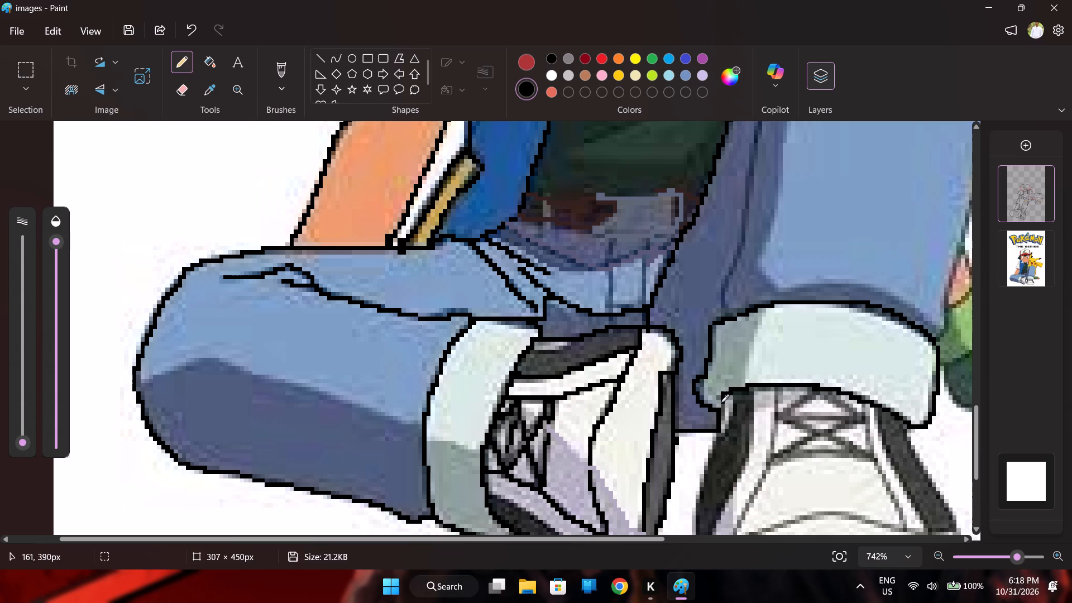
pyautogui.moveTo(721, 403); pyautogui.dragTo(719, 408)
# Trace in black the outer outline of the front-facing shoe below that cuff, around its sides and rounded toe.
pyautogui.scroll(-1, 881, 388)
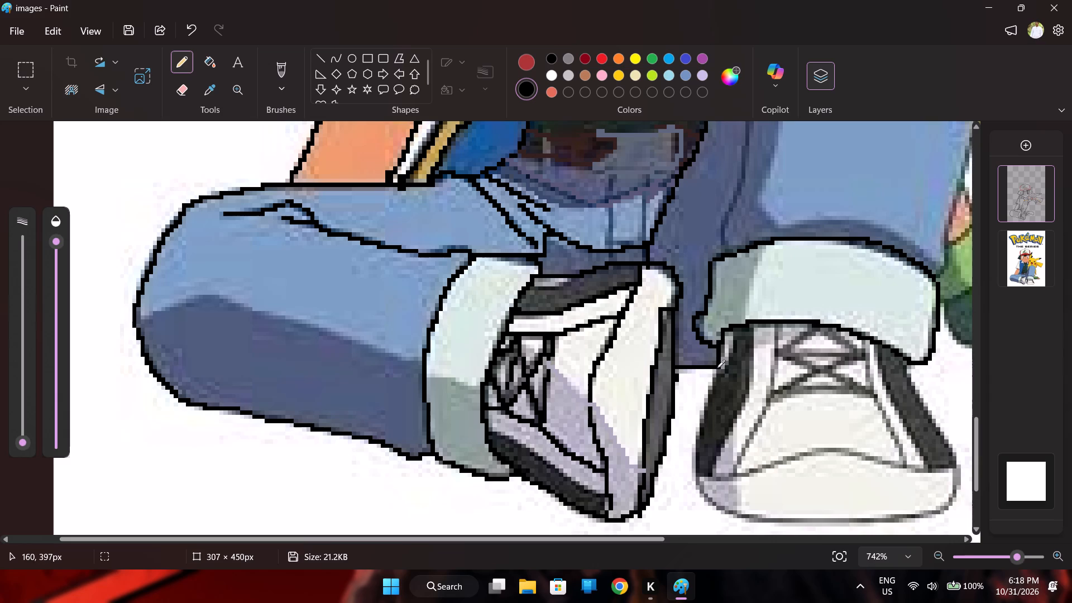
pyautogui.moveTo(717, 367); pyautogui.dragTo(694, 473)
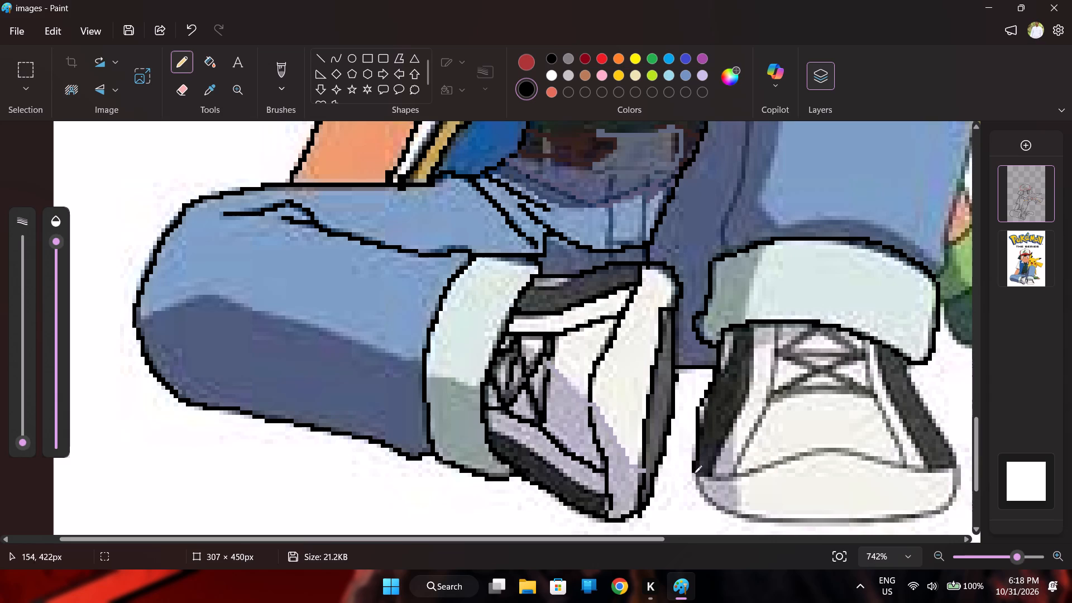
pyautogui.moveTo(694, 473); pyautogui.dragTo(790, 525)
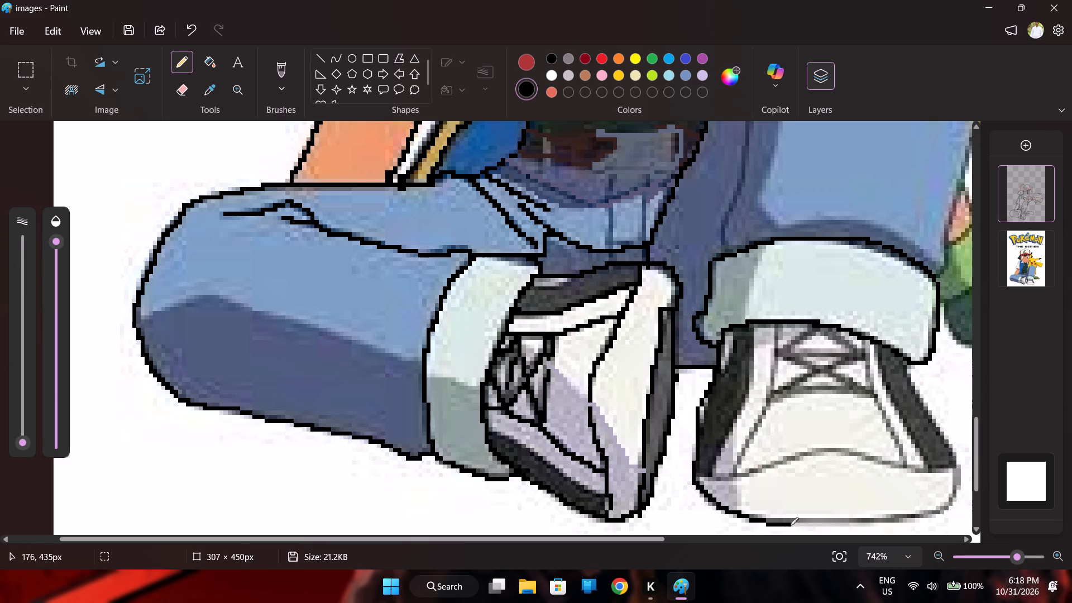
pyautogui.moveTo(790, 525); pyautogui.dragTo(959, 486)
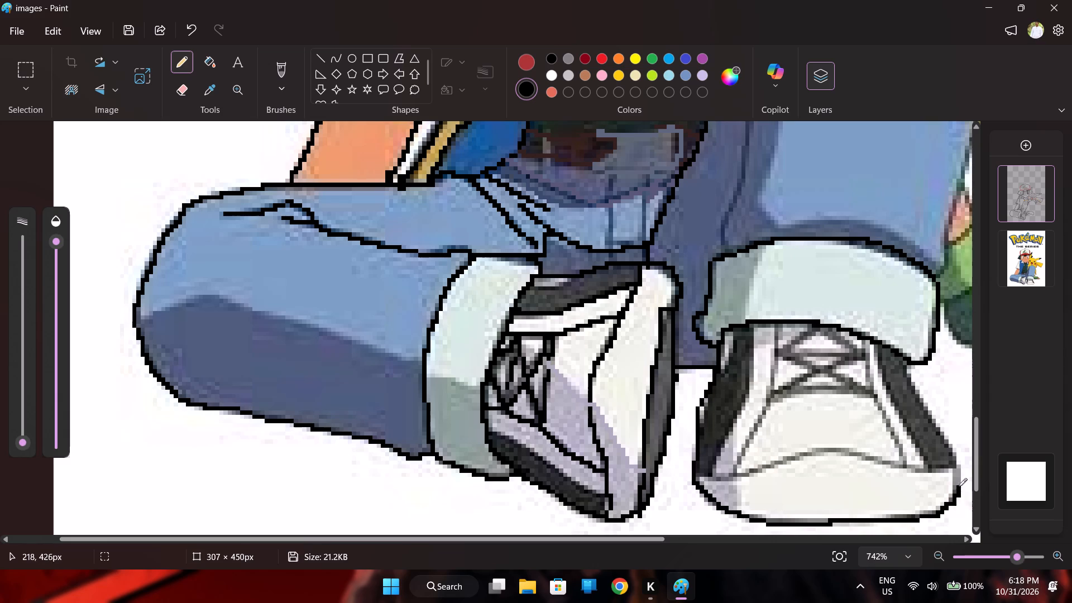
pyautogui.moveTo(959, 486); pyautogui.dragTo(921, 410)
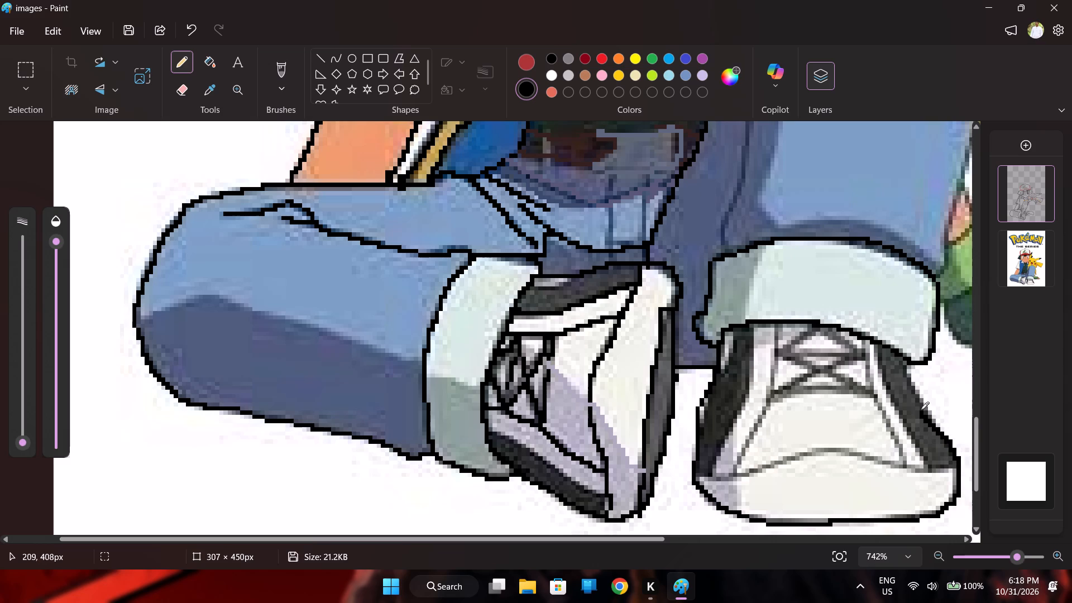
pyautogui.moveTo(921, 410); pyautogui.dragTo(905, 360)
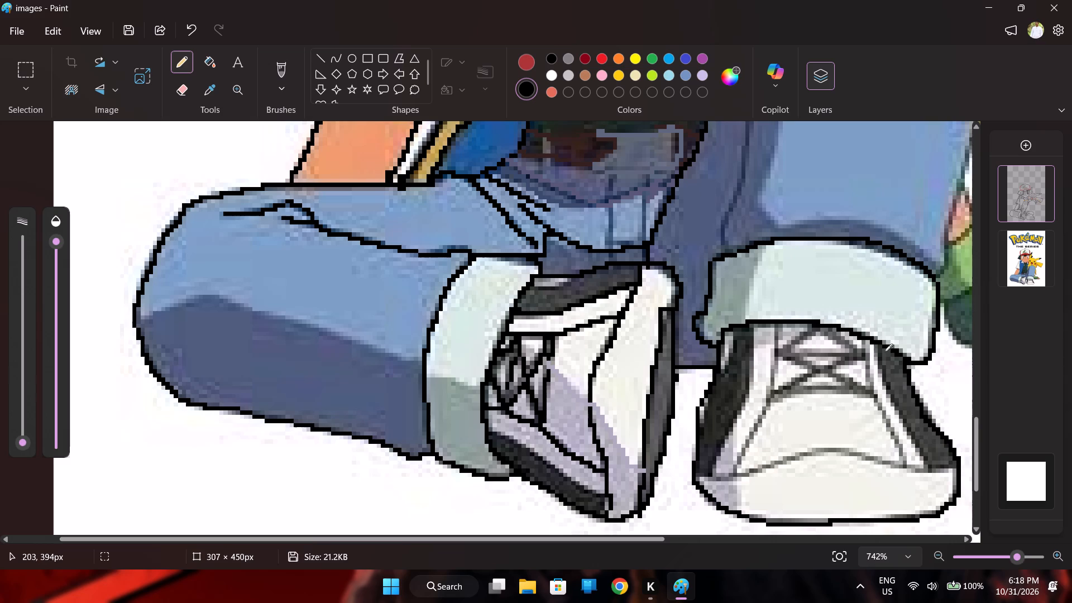
# Trace in black the inner edge of the front-facing shoe's right dark side panel and the curved toe-cap seam across its full width.
pyautogui.moveTo(882, 343); pyautogui.dragTo(889, 390)
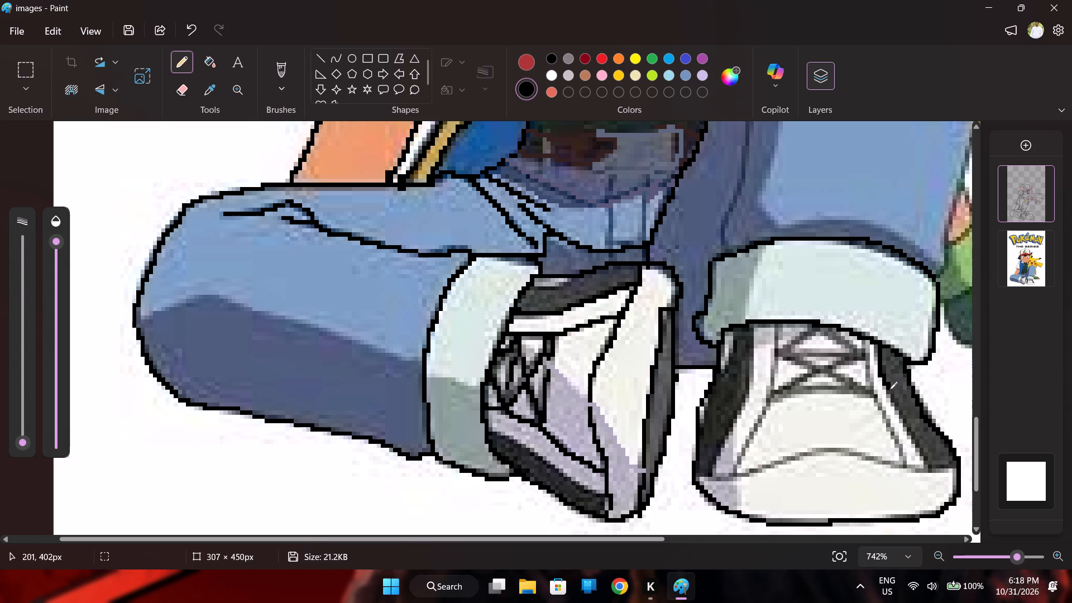
pyautogui.moveTo(889, 390); pyautogui.dragTo(929, 463)
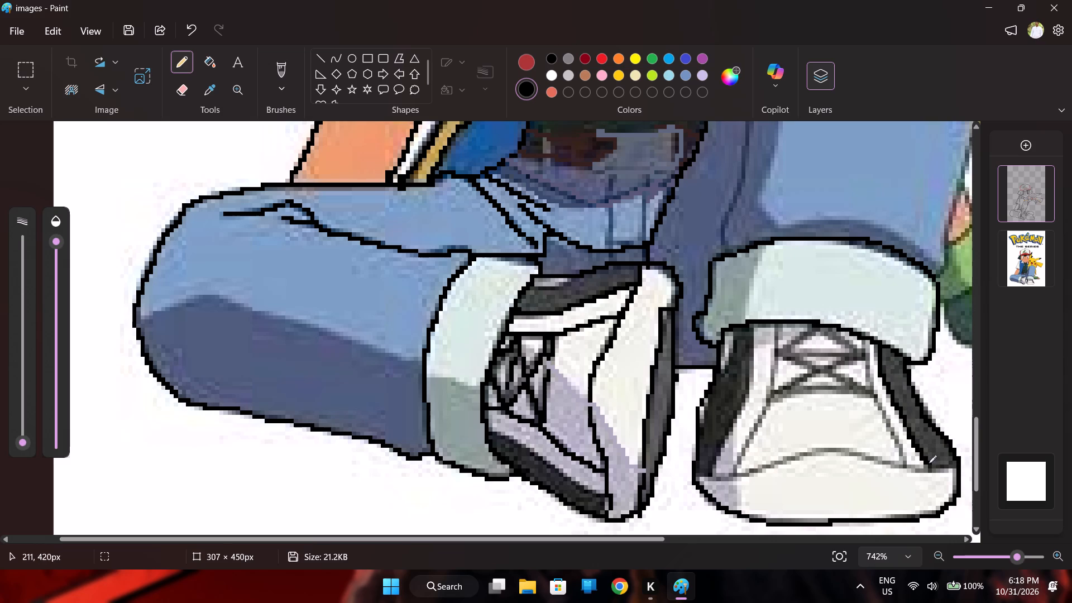
pyautogui.moveTo(929, 463); pyautogui.dragTo(961, 462)
pyautogui.moveTo(934, 465); pyautogui.dragTo(874, 458)
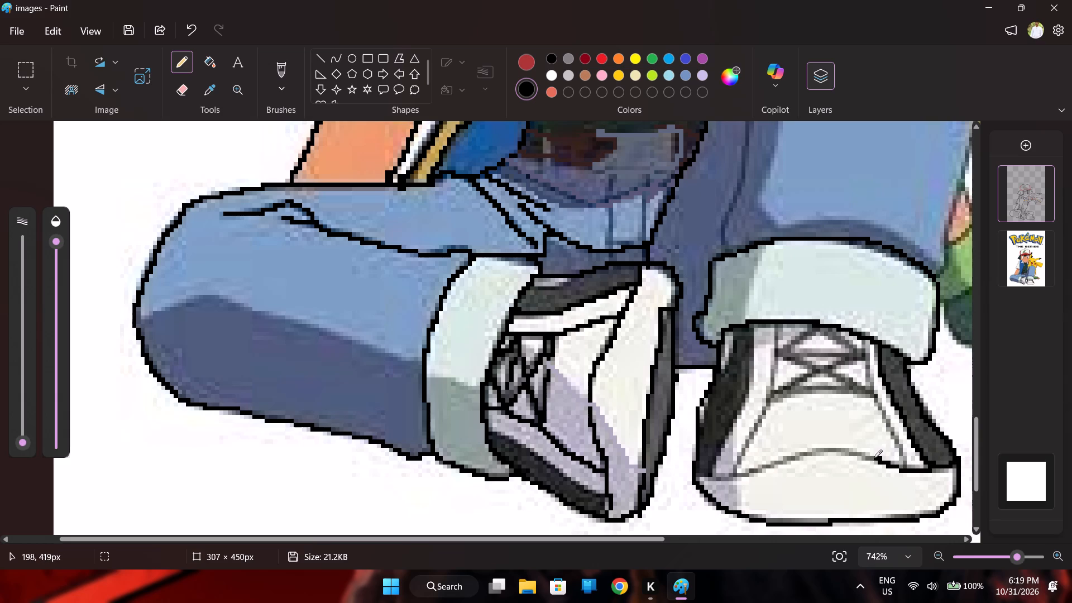
pyautogui.moveTo(874, 458); pyautogui.dragTo(763, 471)
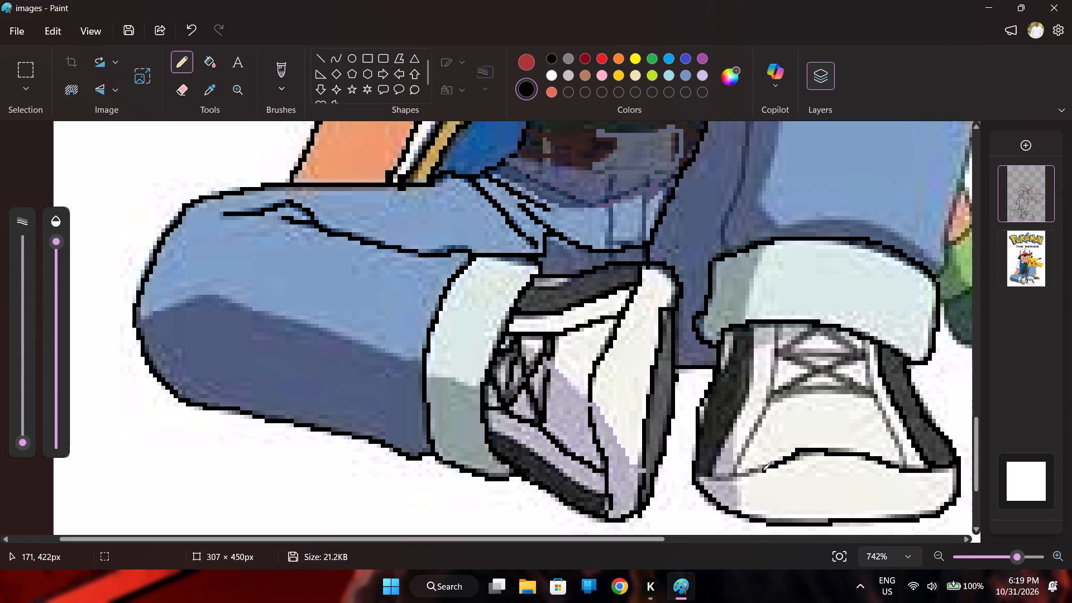
pyautogui.moveTo(763, 471); pyautogui.dragTo(692, 476)
# Trace in black the inner edge of the same shoe's left dark side panel and the lace-side edge of its adjoining white trim strip.
pyautogui.moveTo(713, 476); pyautogui.dragTo(715, 451)
pyautogui.moveTo(715, 451); pyautogui.dragTo(754, 337)
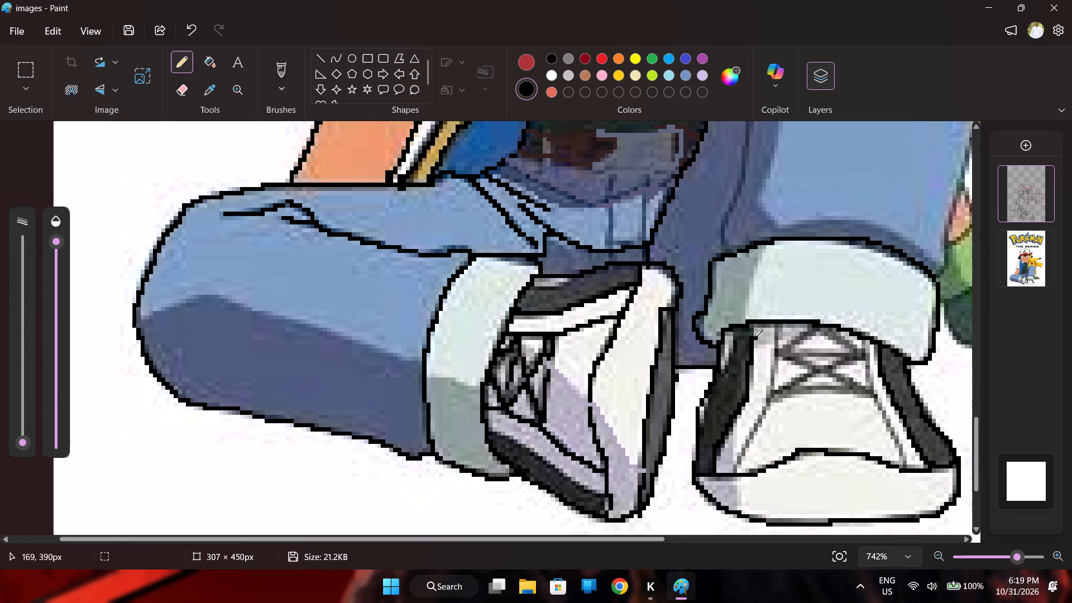
pyautogui.moveTo(754, 337); pyautogui.dragTo(754, 324)
pyautogui.moveTo(757, 322); pyautogui.dragTo(754, 327)
pyautogui.moveTo(754, 327); pyautogui.dragTo(754, 328)
pyautogui.moveTo(777, 321); pyautogui.dragTo(777, 340)
pyautogui.moveTo(777, 340); pyautogui.dragTo(752, 444)
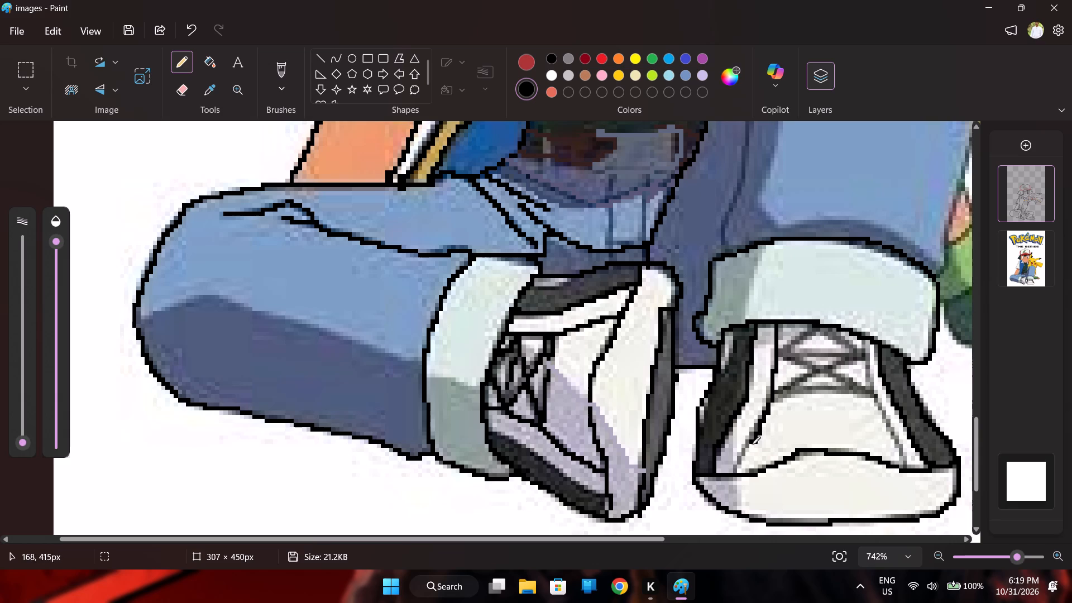
pyautogui.moveTo(752, 444); pyautogui.dragTo(733, 473)
# Retouch in black the lace-side edge on the bent leg's shoe where the lavender shadow line starts, undoing the misplaced mark.
pyautogui.moveTo(549, 358); pyautogui.dragTo(546, 372)
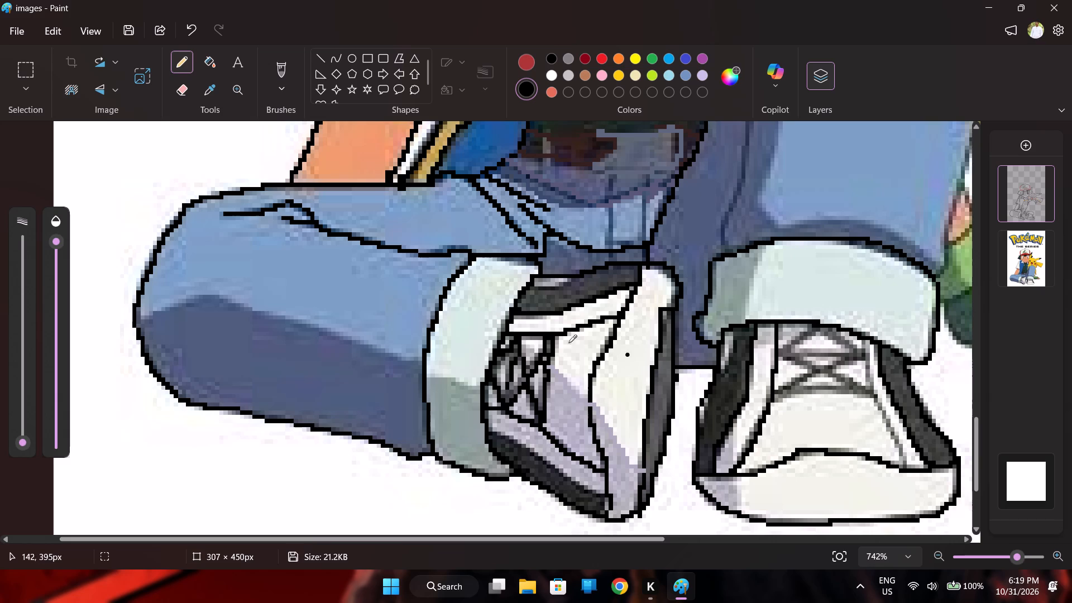
pyautogui.click(192, 27)
pyautogui.click(549, 365)
pyautogui.click(549, 367)
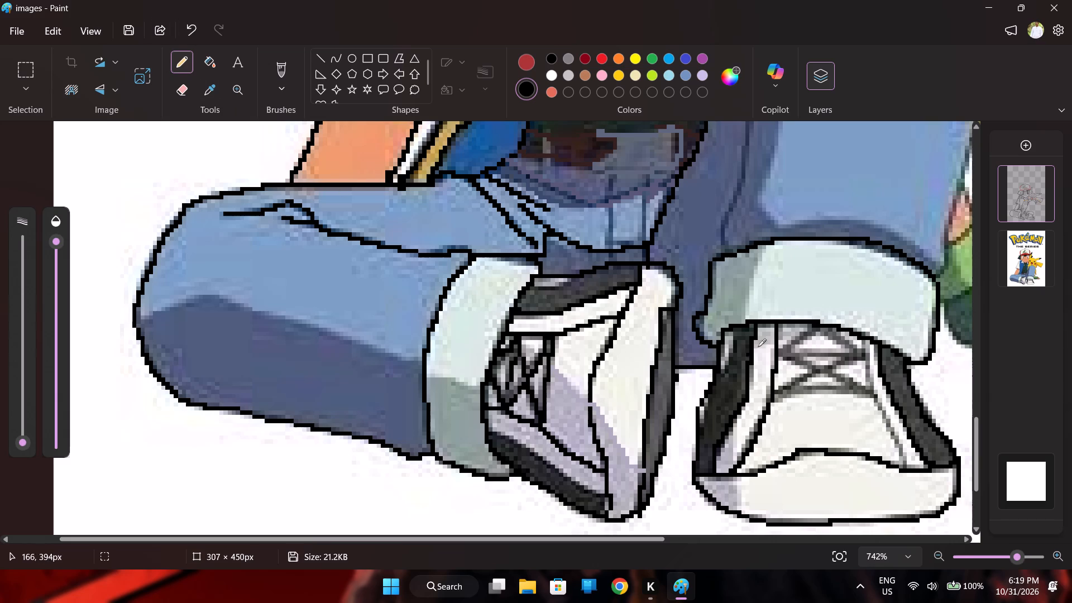
# Trace in black one diagonal lace of the front-facing shoe and the lace-side edge of its right white trim strip down to the toe-cap seam.
pyautogui.moveTo(776, 391); pyautogui.dragTo(782, 388)
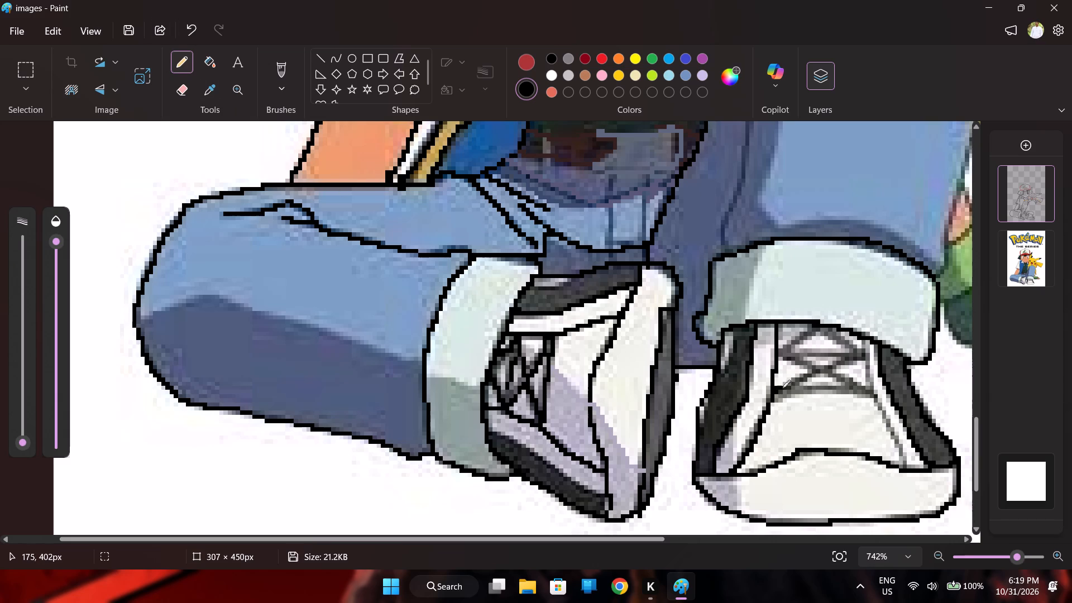
pyautogui.moveTo(782, 388); pyautogui.dragTo(866, 352)
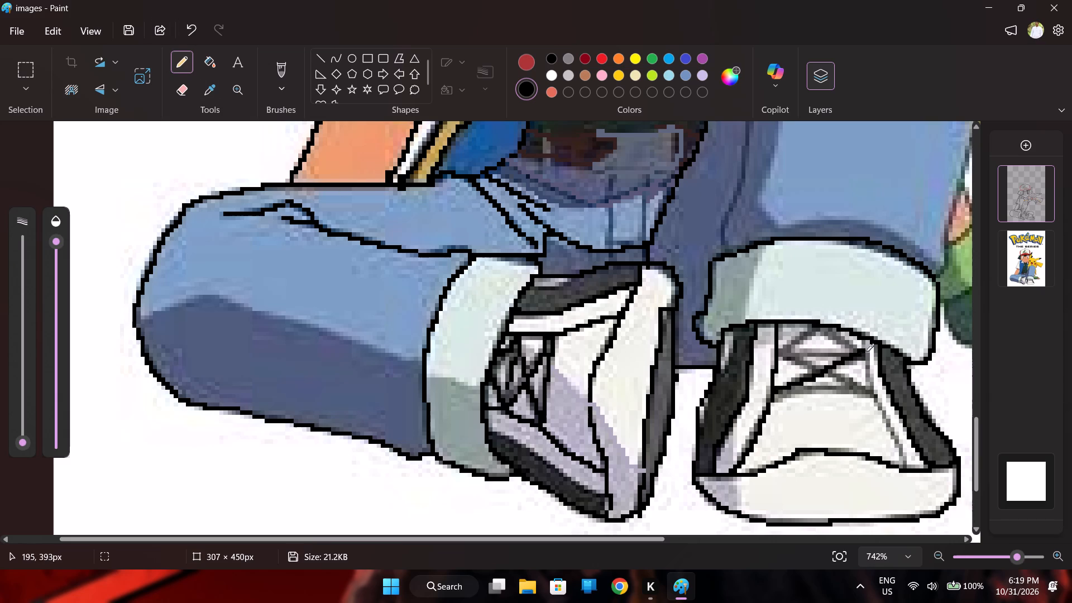
pyautogui.moveTo(866, 352); pyautogui.dragTo(871, 383)
pyautogui.moveTo(871, 383); pyautogui.dragTo(907, 469)
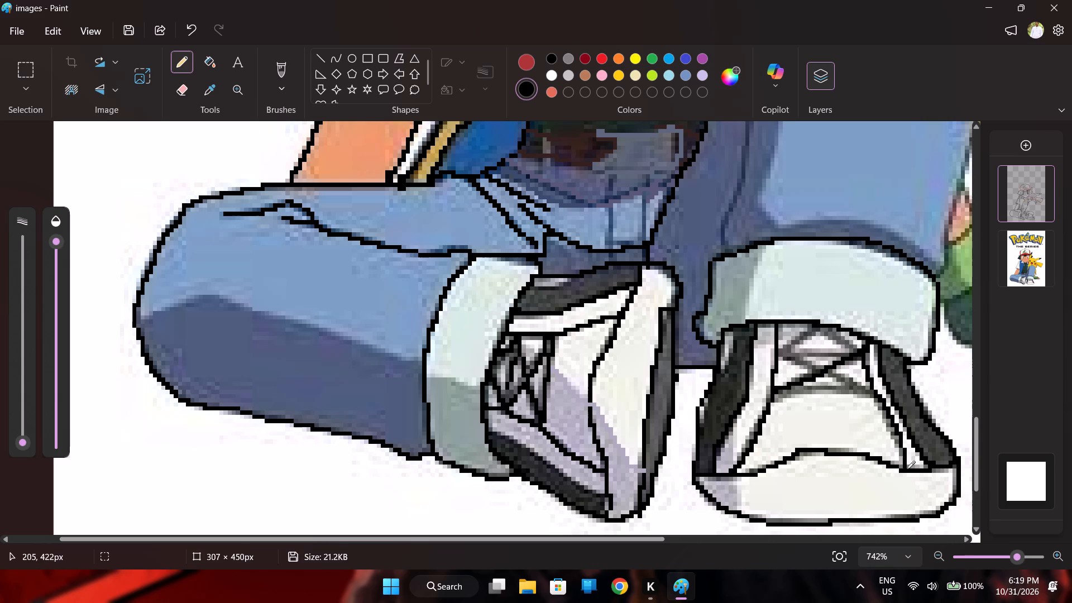
pyautogui.moveTo(907, 469); pyautogui.dragTo(907, 468)
# Trace in black the remaining crossed laces of the front-facing shoe and the curved edge below them.
pyautogui.moveTo(858, 352); pyautogui.dragTo(820, 326)
pyautogui.moveTo(820, 326); pyautogui.dragTo(777, 355)
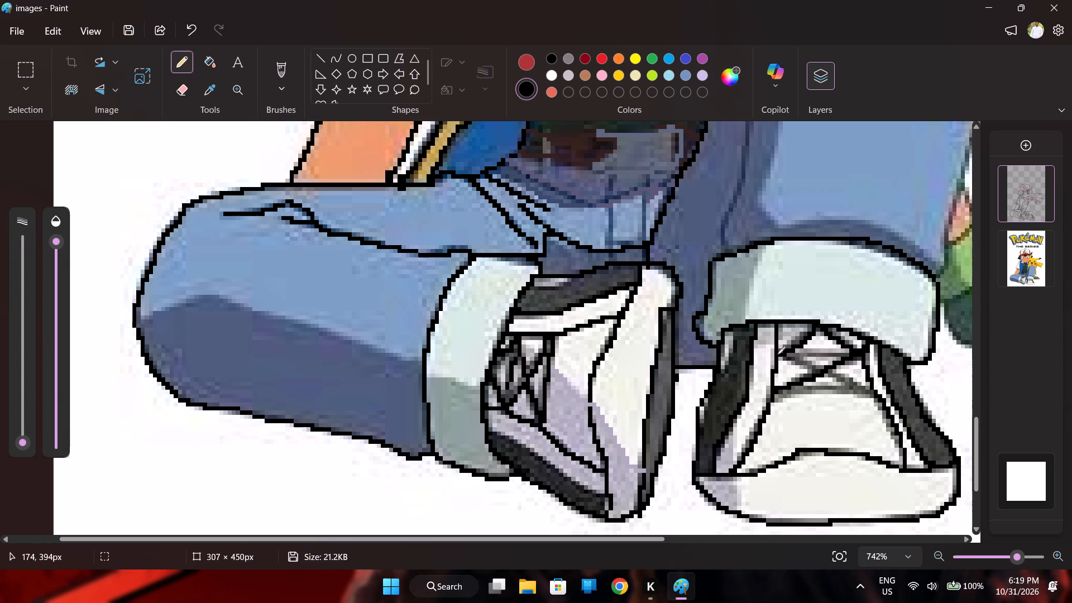
pyautogui.moveTo(777, 355); pyautogui.dragTo(816, 367)
pyautogui.moveTo(816, 367); pyautogui.dragTo(820, 392)
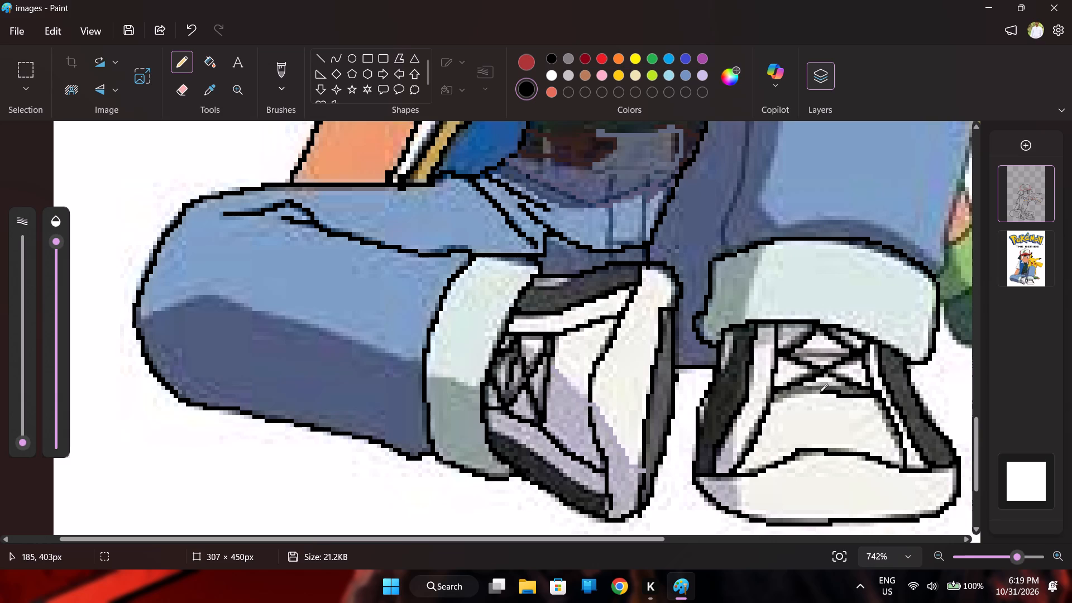
pyautogui.moveTo(820, 392); pyautogui.dragTo(773, 401)
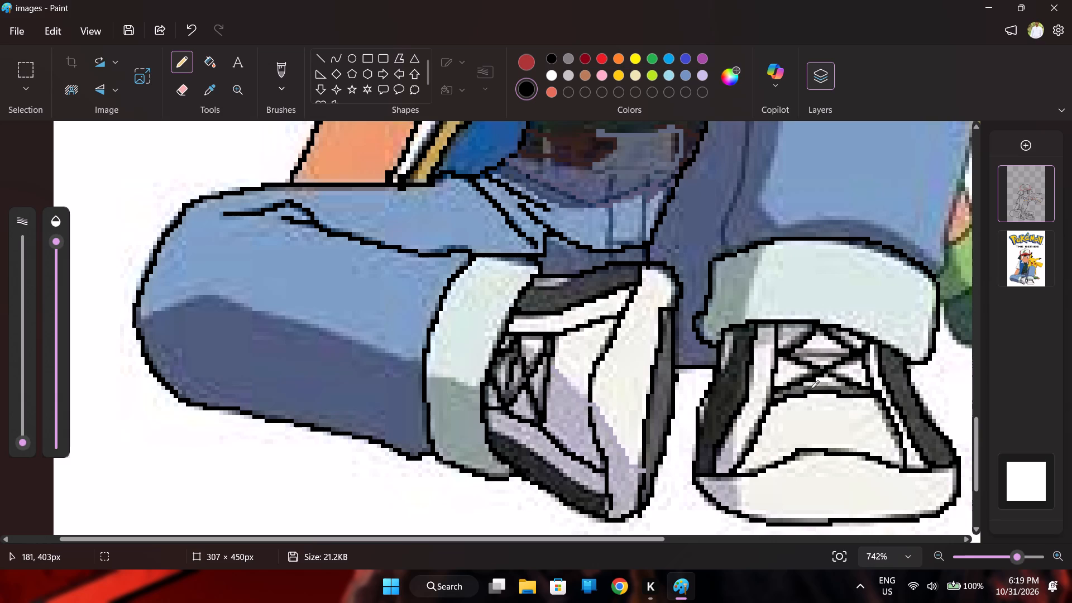
# Sample the shaded skin colour on the boy's bare arm and trace the shadow edge across the arm below the sleeve.
pyautogui.scroll(2, 910, 413)
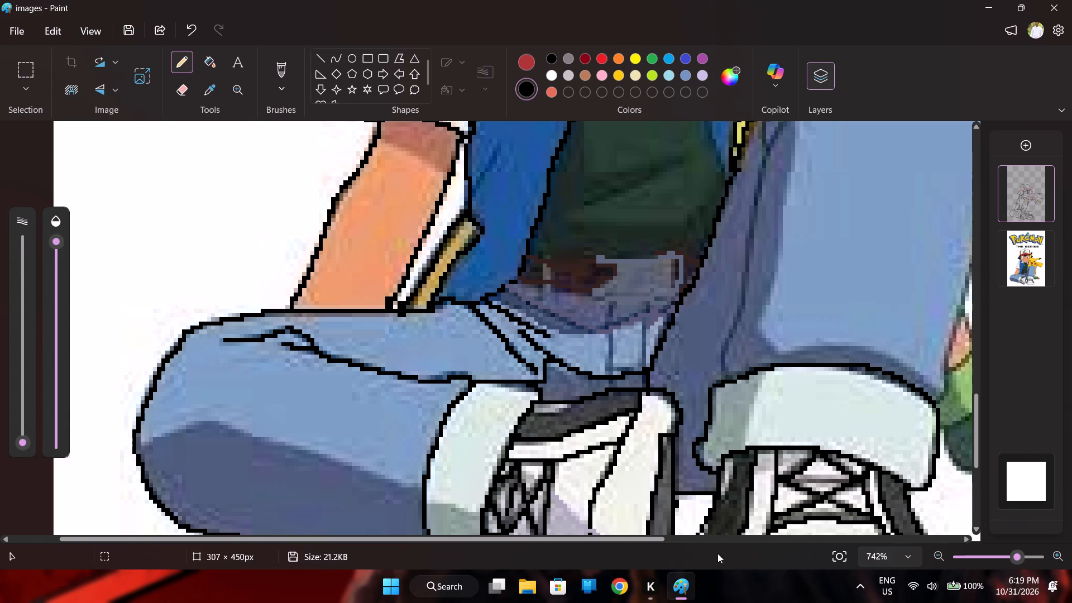
pyautogui.moveTo(618, 538); pyautogui.dragTo(746, 540)
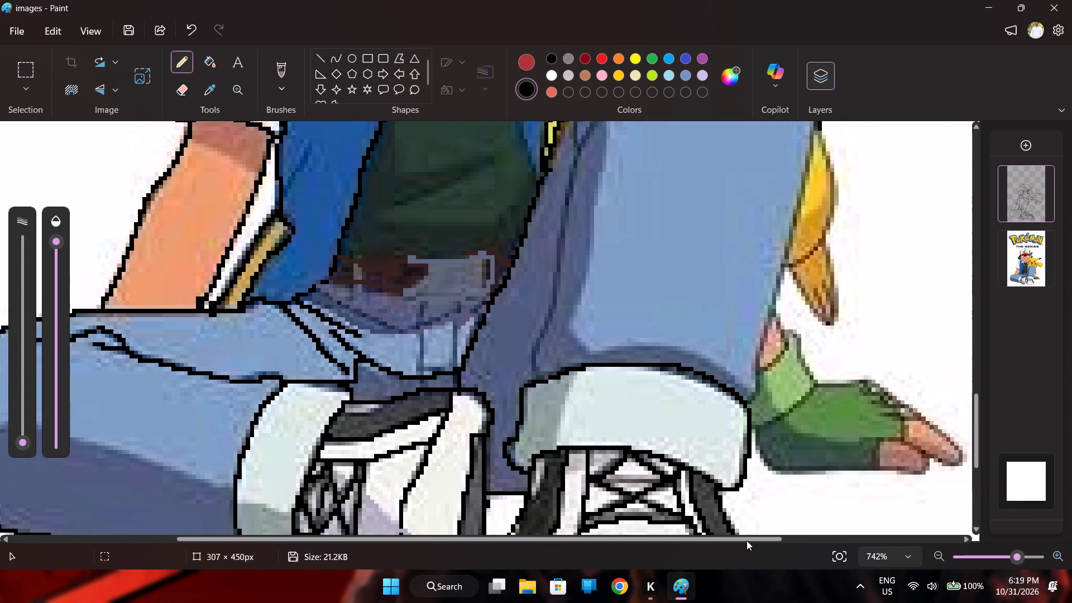
pyautogui.moveTo(746, 540); pyautogui.dragTo(740, 544)
pyautogui.scroll(7, 691, 422)
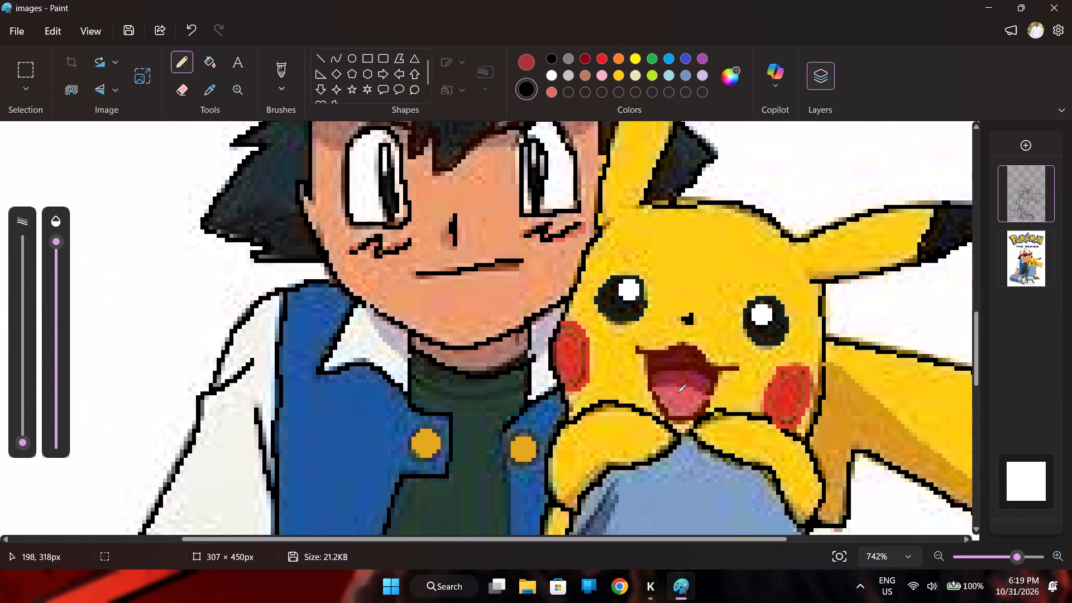
pyautogui.scroll(-5, 678, 393)
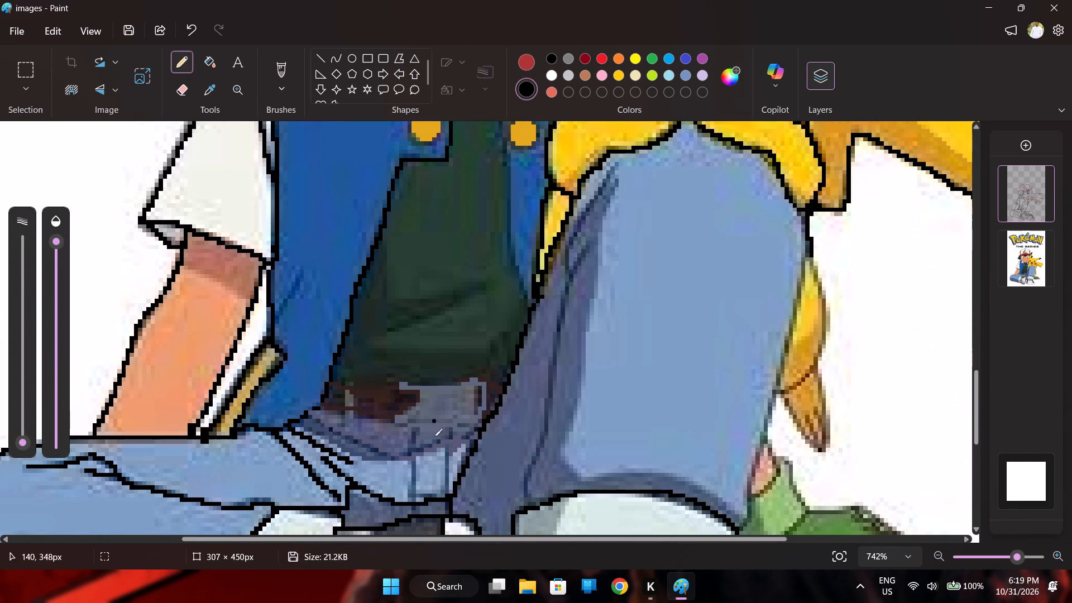
pyautogui.moveTo(521, 540); pyautogui.dragTo(350, 532)
pyautogui.scroll(1, 639, 399)
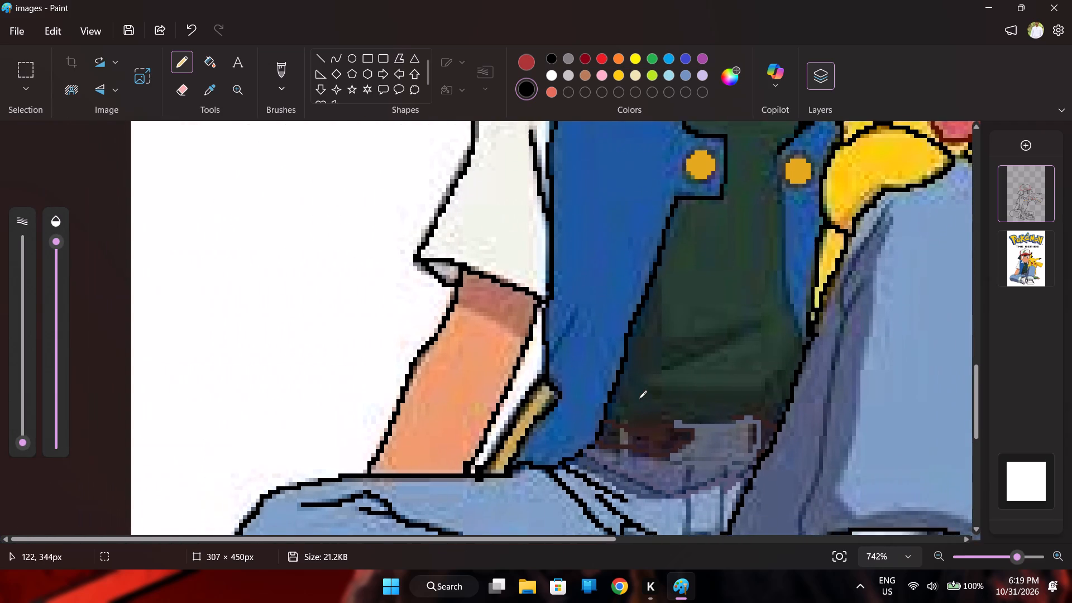
pyautogui.click(216, 90)
pyautogui.click(492, 325)
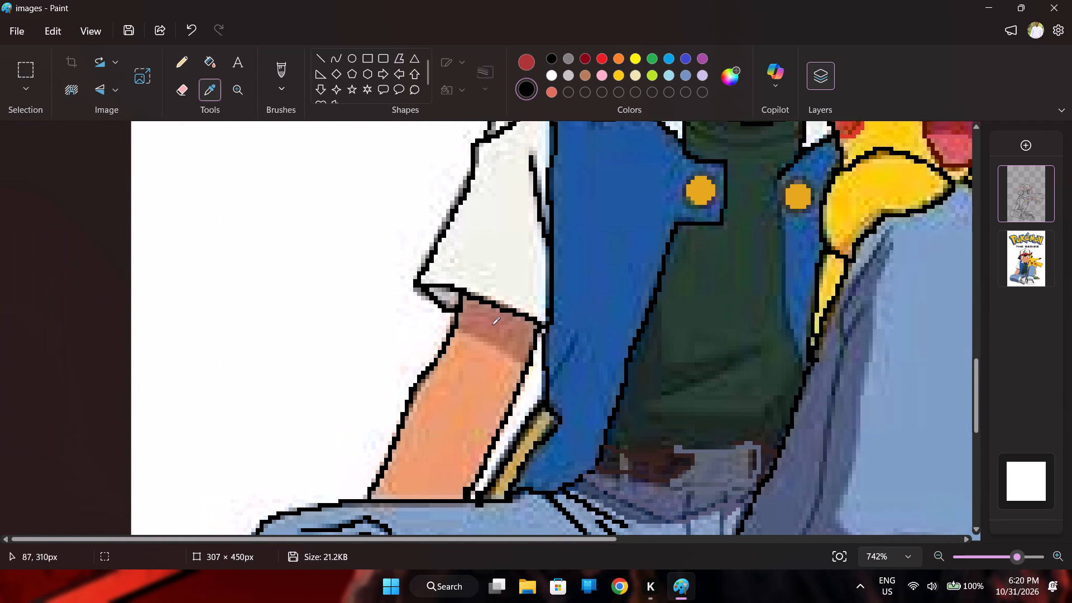
pyautogui.moveTo(459, 325); pyautogui.dragTo(524, 363)
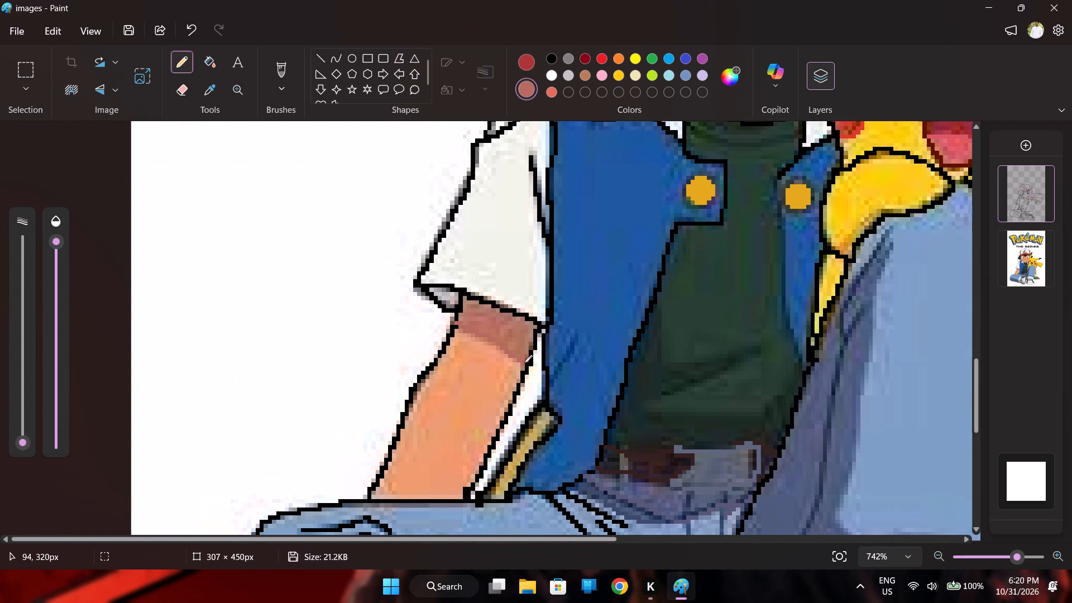
pyautogui.moveTo(524, 363); pyautogui.dragTo(529, 366)
# Sample the dark blue shadow colour on the bent leg and trace the shadow edge from the knee's outline to the cuff.
pyautogui.scroll(-3, 430, 302)
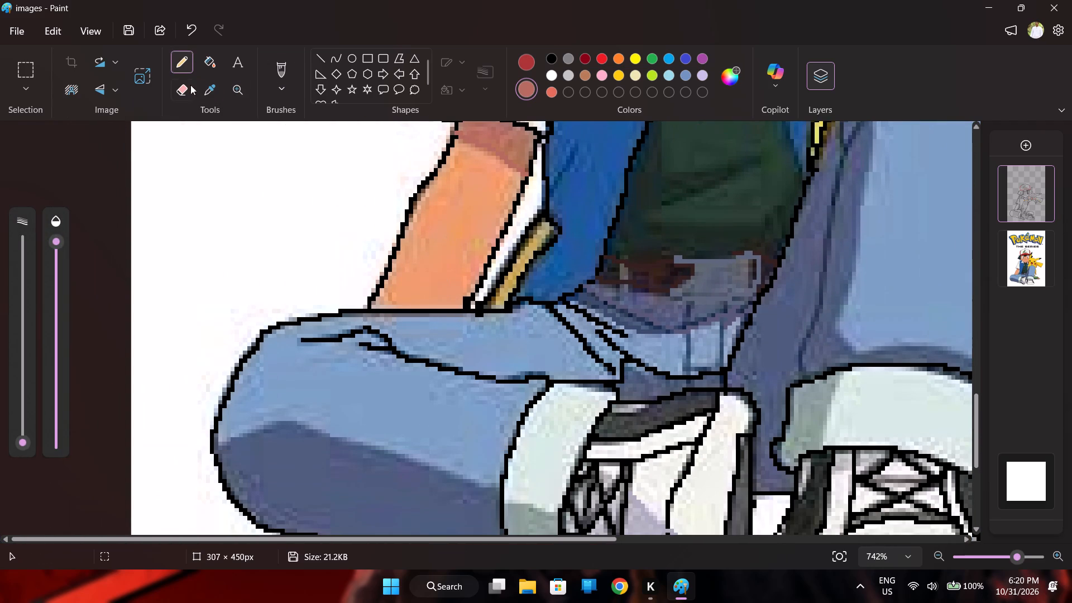
pyautogui.click(205, 84)
pyautogui.click(310, 464)
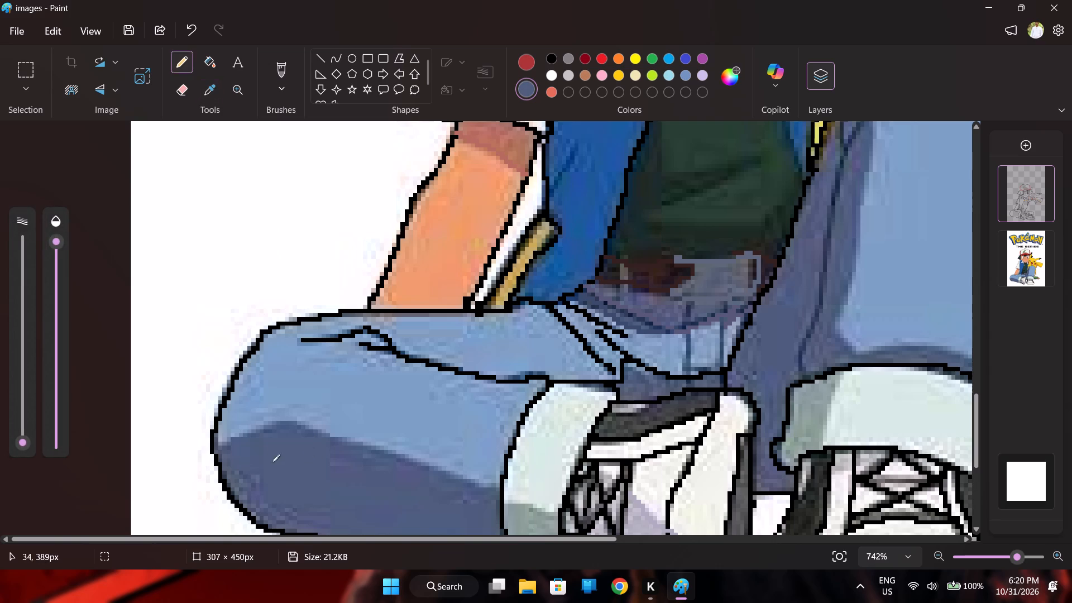
pyautogui.moveTo(217, 450); pyautogui.dragTo(294, 425)
pyautogui.moveTo(294, 425); pyautogui.dragTo(499, 495)
pyautogui.click(500, 495)
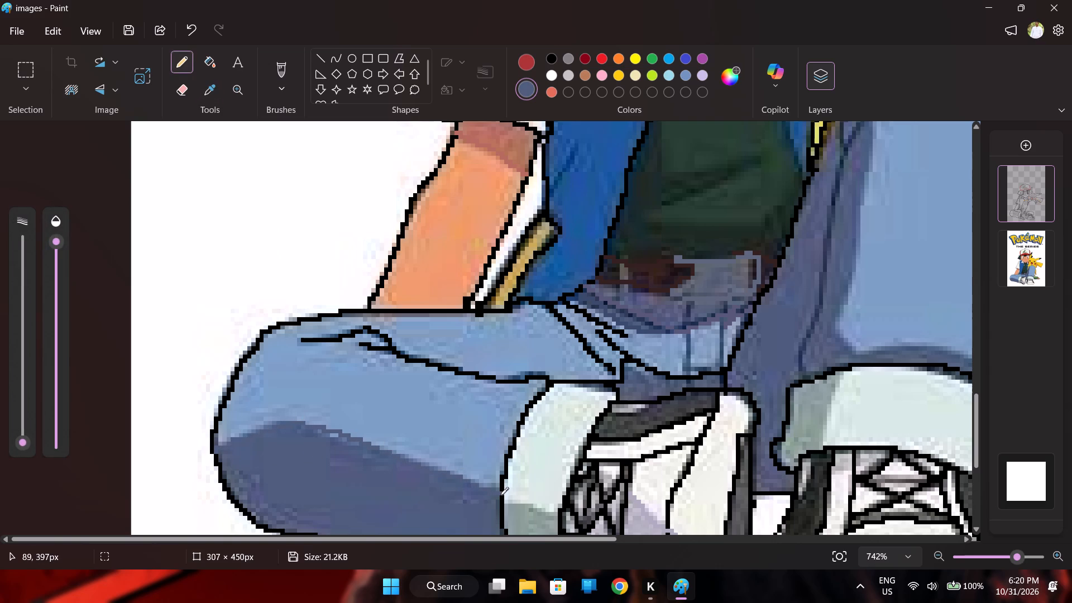
pyautogui.moveTo(500, 495); pyautogui.dragTo(487, 490)
# Hide the reference layer briefly to check the line art around the bent leg, and show it again.
pyautogui.scroll(-1, 471, 491)
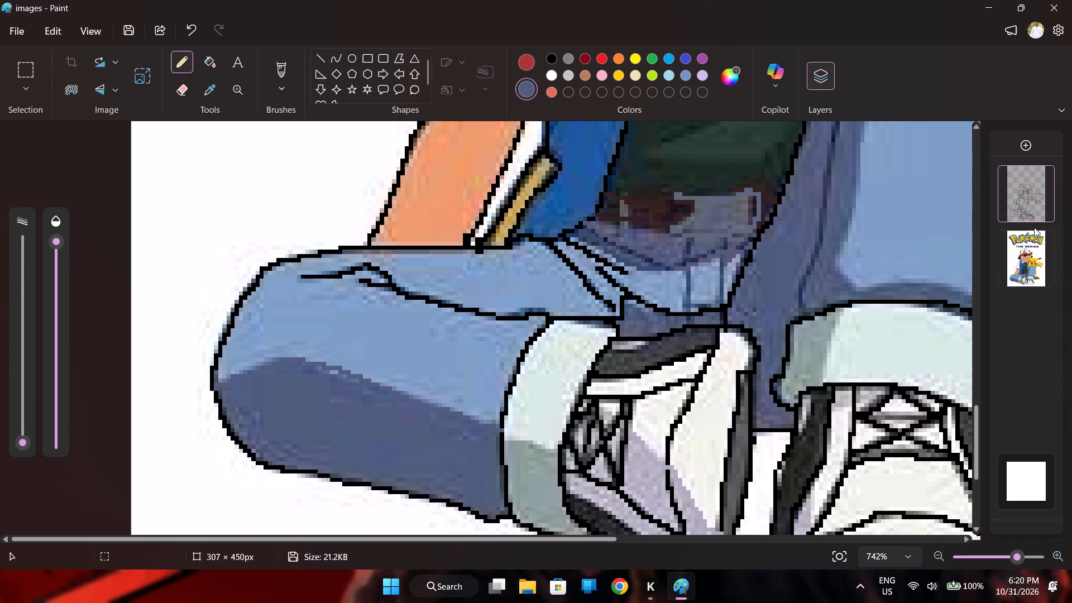
pyautogui.click(1042, 238)
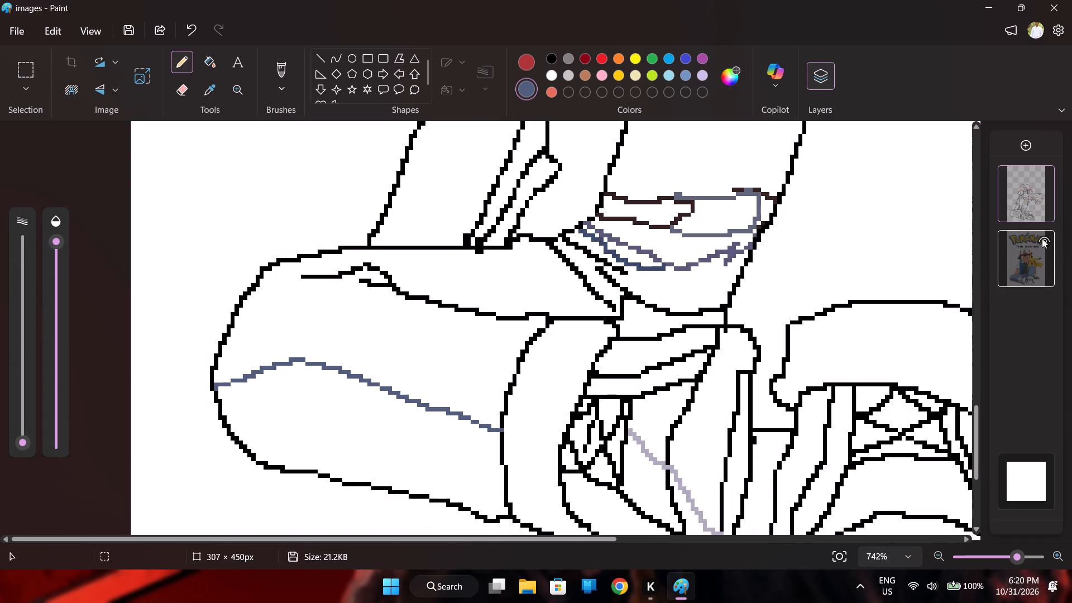
pyautogui.click(1042, 238)
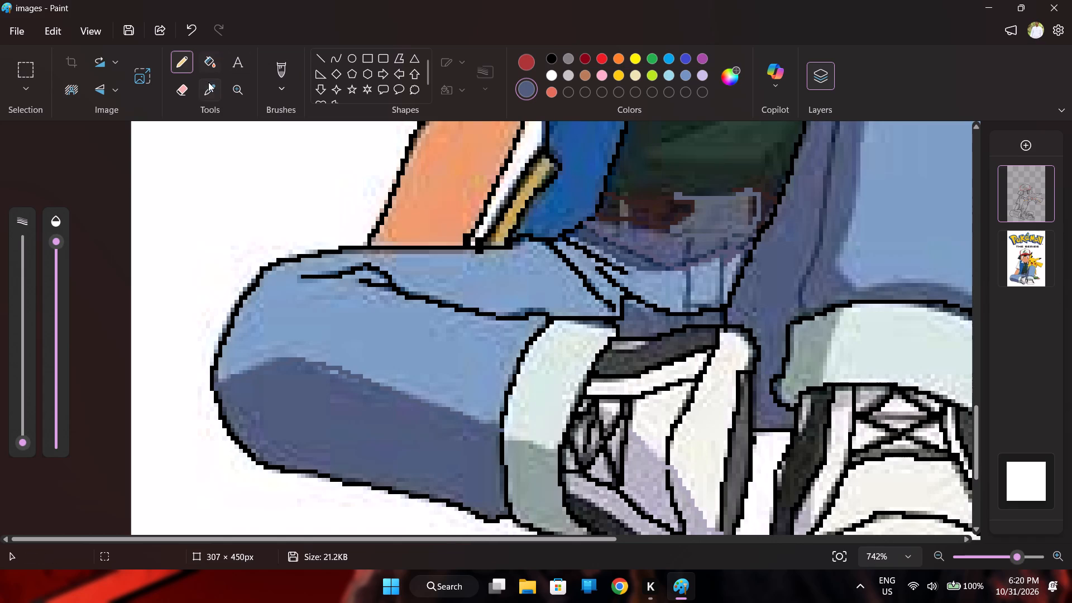
# Sample the grey-green shadow colour on the bent leg's cuff and trace the shadow edge across the cuff's width.
pyautogui.click(208, 82)
pyautogui.click(540, 477)
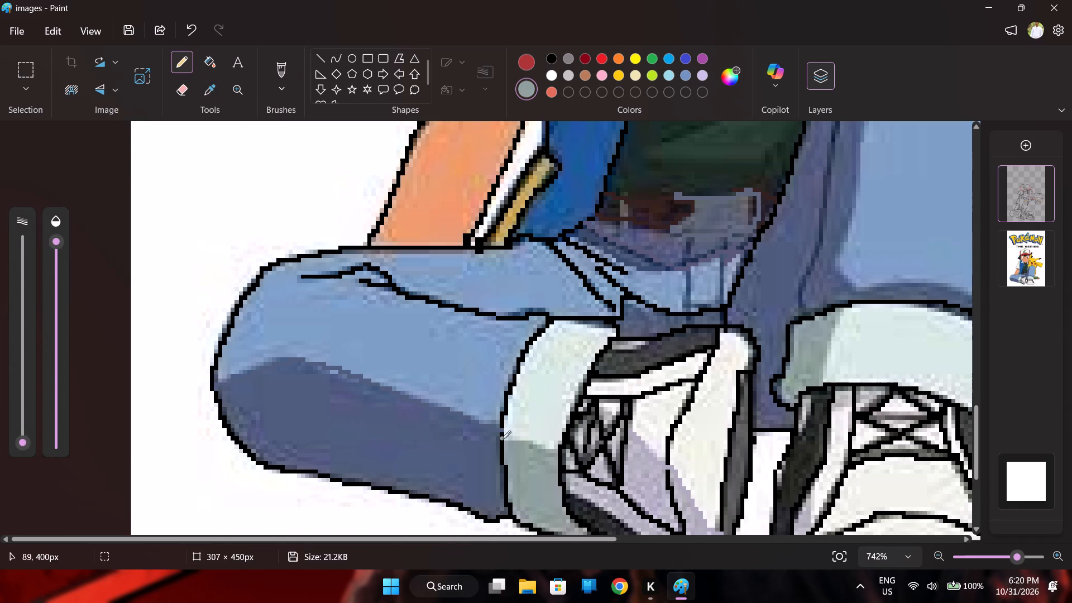
pyautogui.moveTo(502, 439); pyautogui.dragTo(562, 451)
# Sample the shirt's dark green and trace the zigzag fold shadow edge across the lower shirt, from the jacket's edge to the raised leg.
pyautogui.scroll(-1, 638, 453)
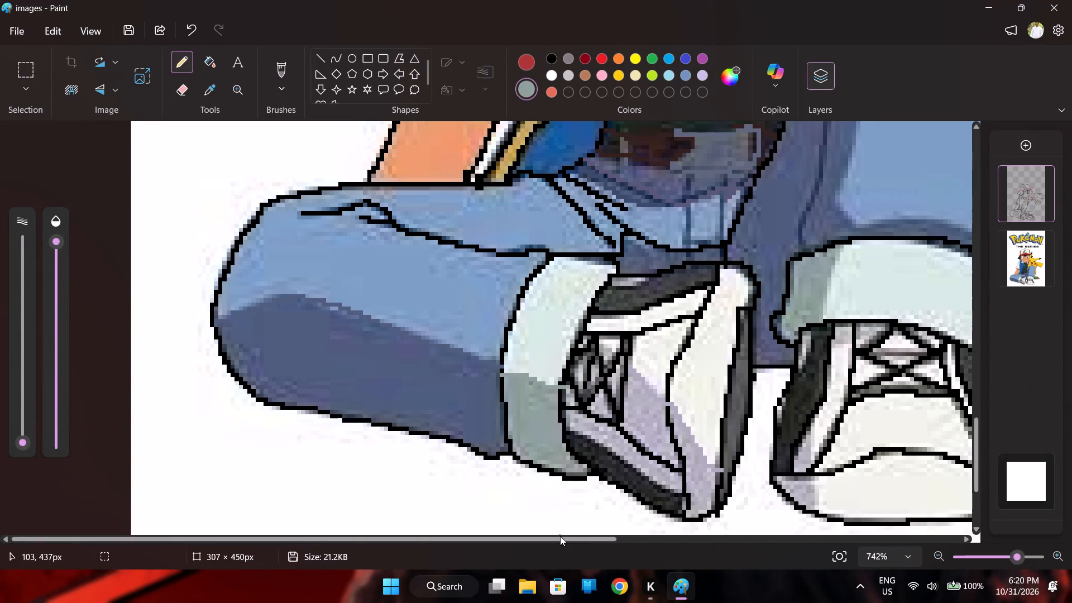
pyautogui.moveTo(563, 538); pyautogui.dragTo(579, 539)
pyautogui.scroll(3, 563, 457)
pyautogui.scroll(2, 578, 368)
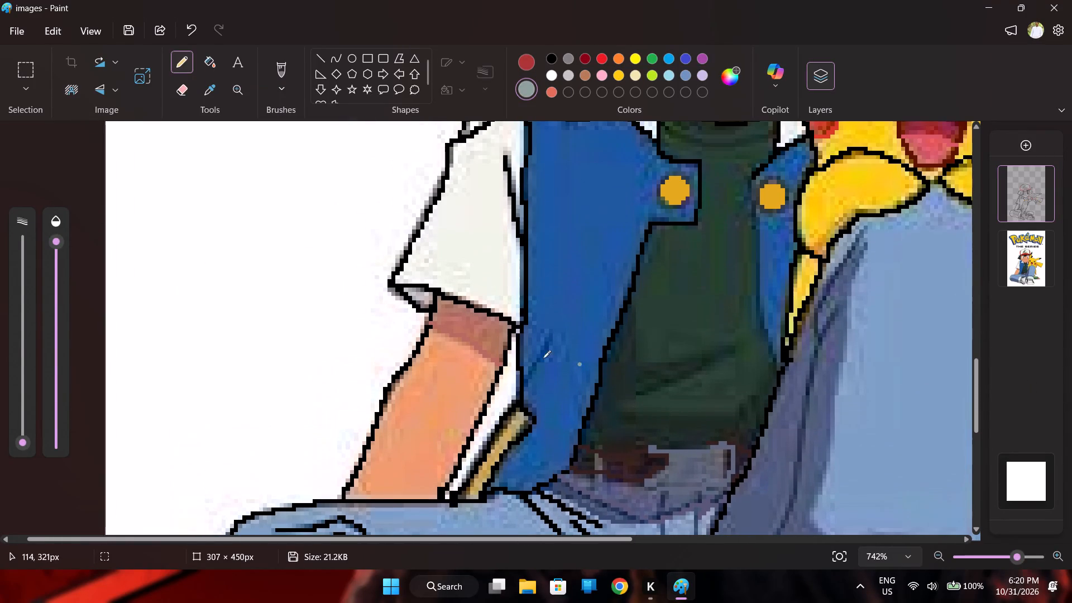
pyautogui.click(213, 87)
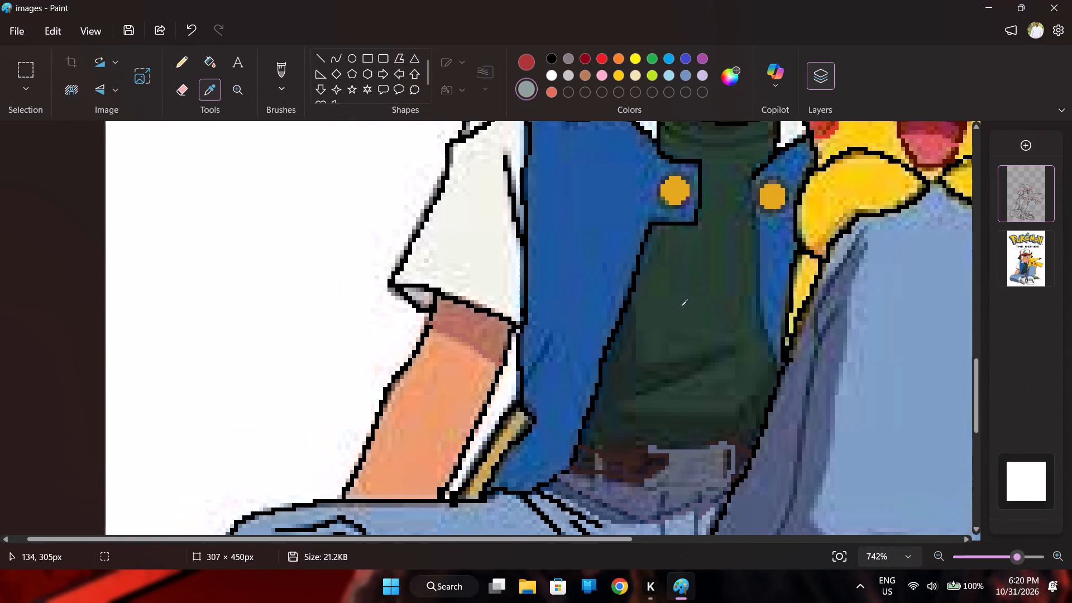
pyautogui.click(682, 306)
pyautogui.moveTo(636, 288); pyautogui.dragTo(641, 358)
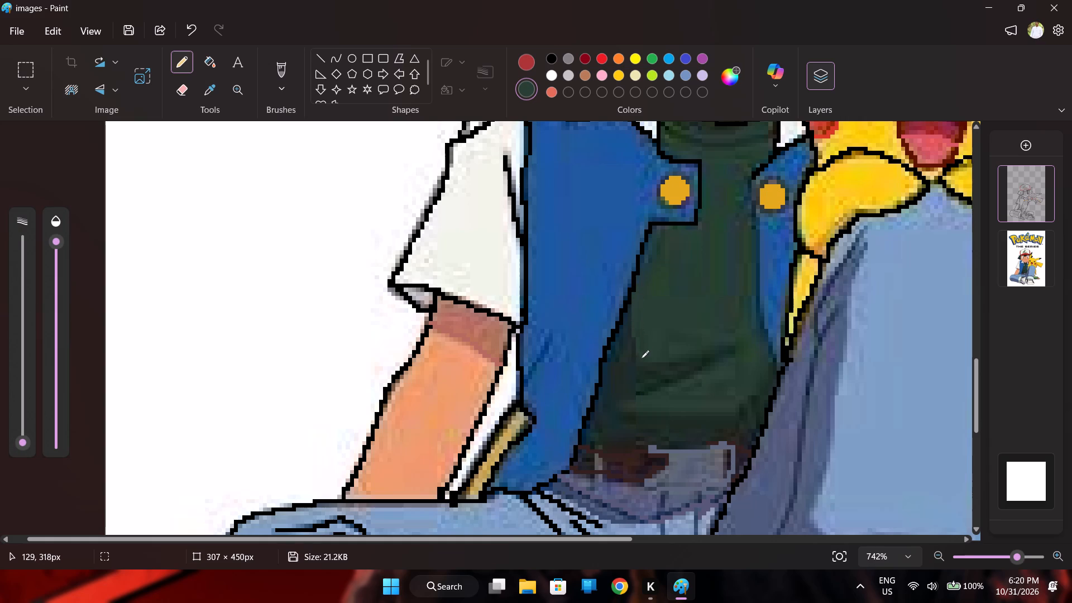
pyautogui.moveTo(641, 358); pyautogui.dragTo(639, 397)
pyautogui.moveTo(639, 397); pyautogui.dragTo(755, 398)
pyautogui.moveTo(755, 398); pyautogui.dragTo(767, 423)
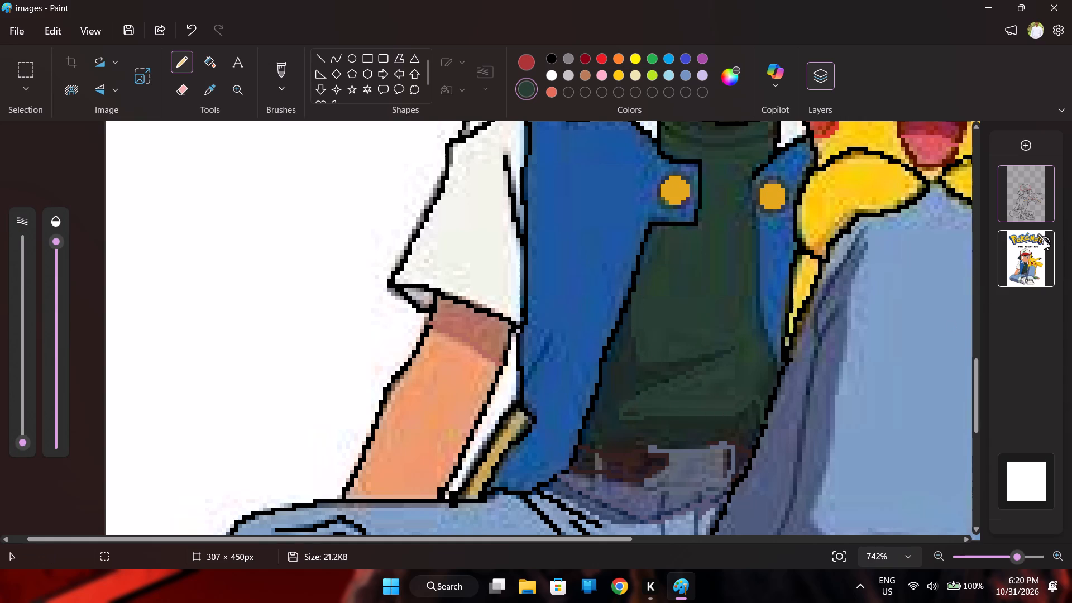
# Hide the reference layer briefly to check the line art of the shirt and arm, and show it again.
pyautogui.click(1044, 240)
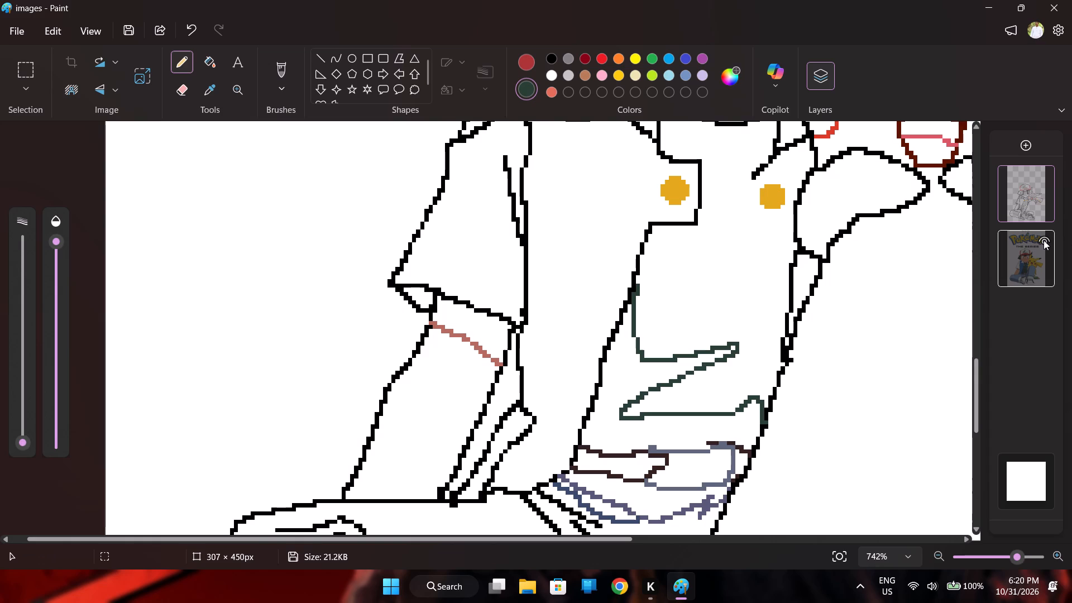
pyautogui.click(1044, 240)
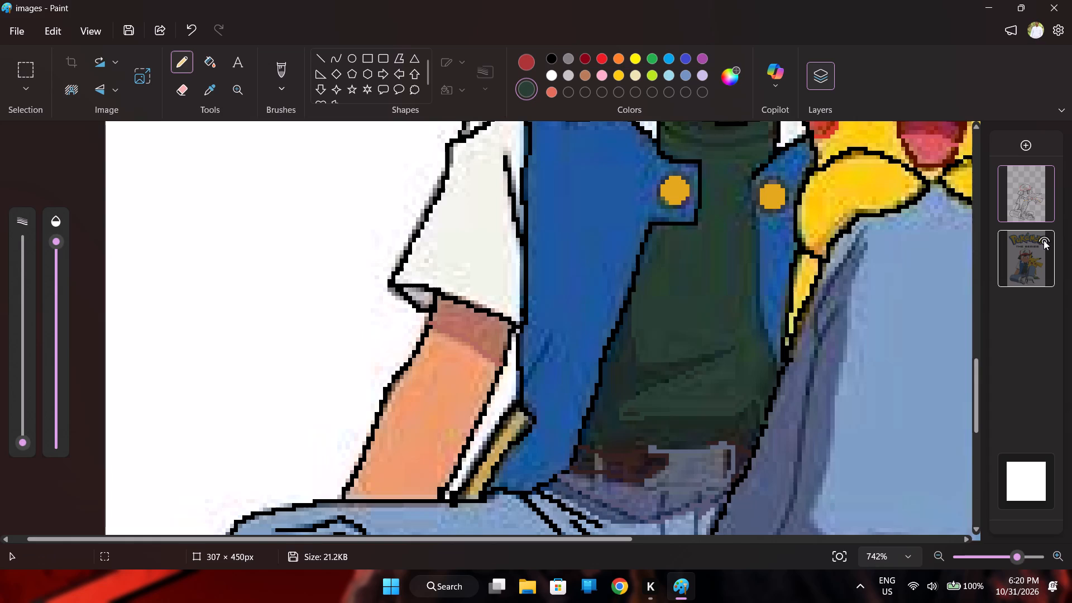
pyautogui.scroll(2, 659, 360)
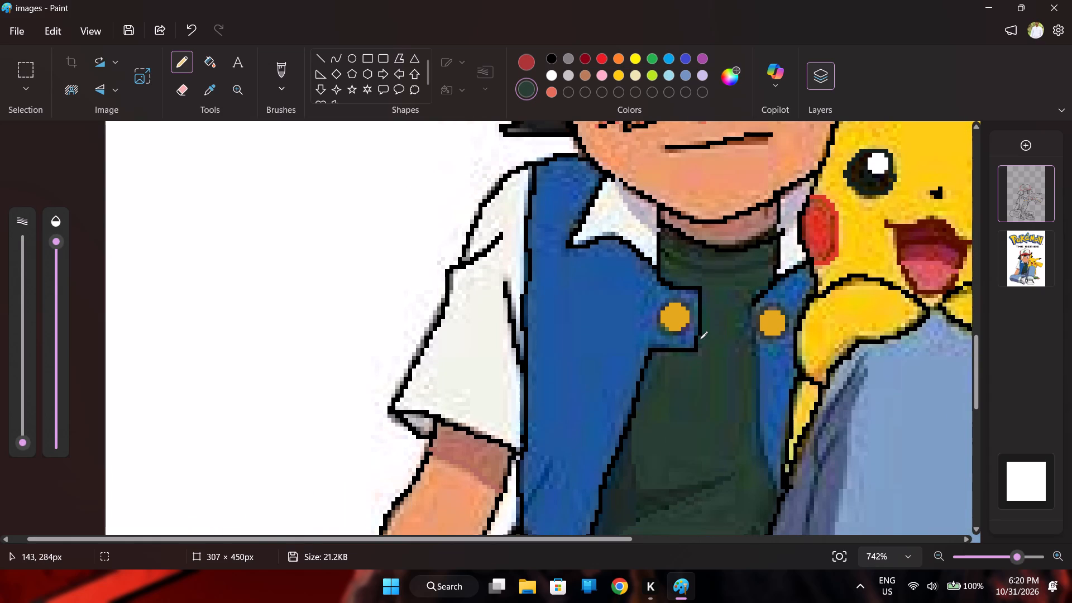
# Hide the reference layer briefly to check the line art of the jacket, collar and shirt, and show it again.
pyautogui.click(1041, 237)
pyautogui.click(1041, 237)
pyautogui.click(1041, 237)
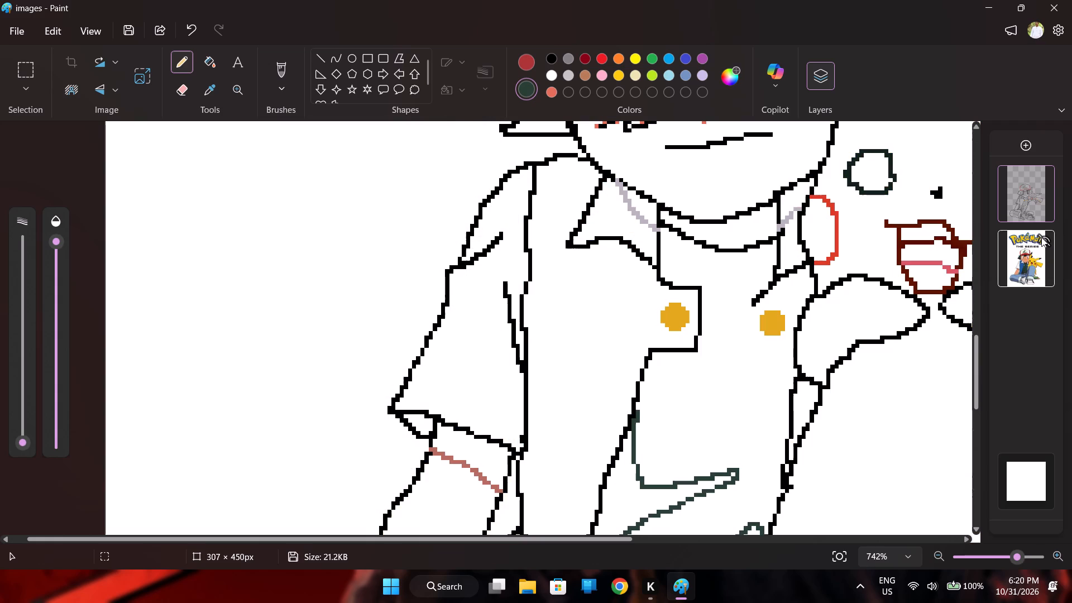
pyautogui.click(1041, 237)
pyautogui.click(1041, 237)
pyautogui.click(1041, 237)
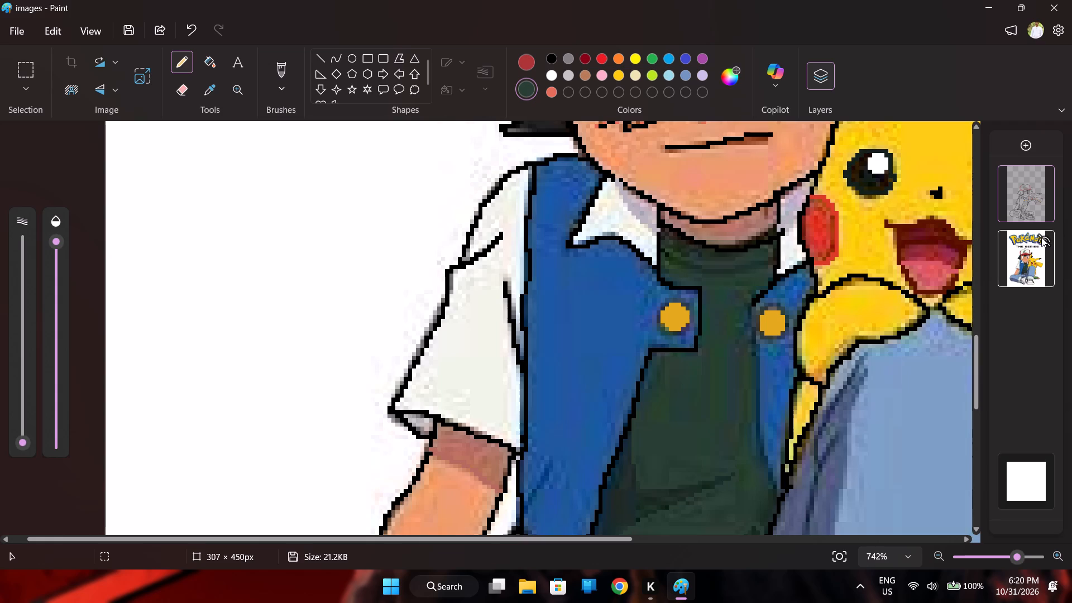
# Sample the grey-green shadow colour on the raised leg's cuff and trace the shadow edge from the cuff's top to the shoe.
pyautogui.scroll(-2, 601, 363)
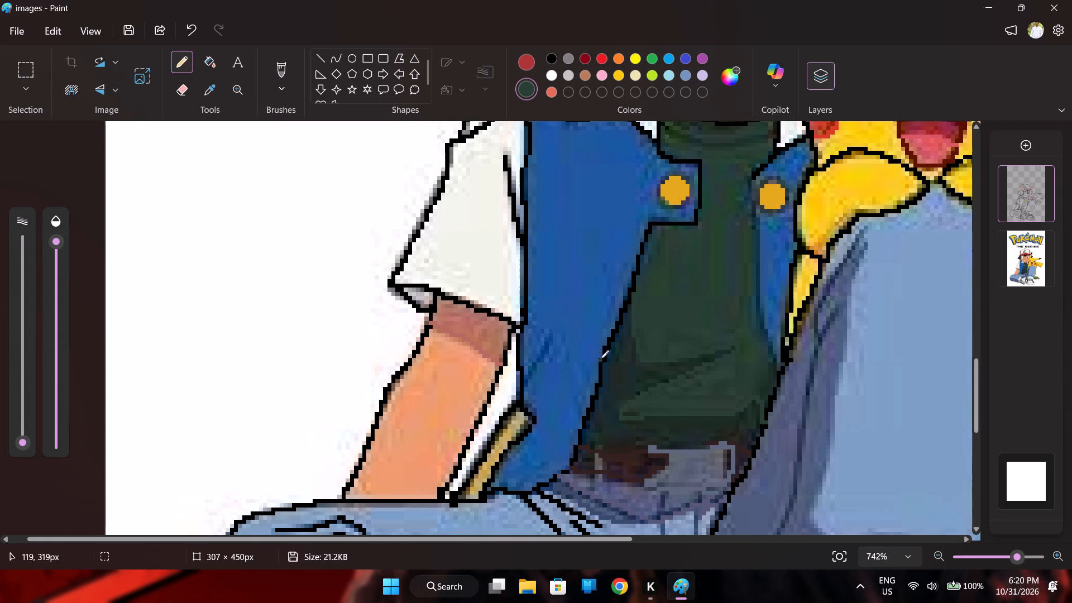
pyautogui.moveTo(606, 537); pyautogui.dragTo(671, 537)
pyautogui.scroll(-1, 692, 390)
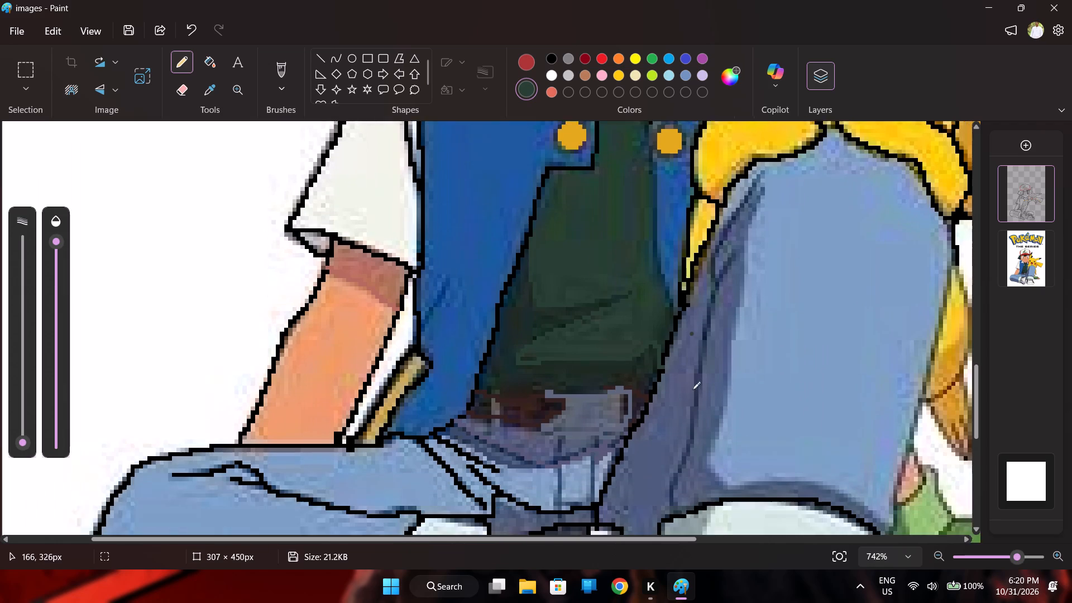
pyautogui.scroll(-2, 692, 390)
pyautogui.moveTo(647, 537); pyautogui.dragTo(688, 538)
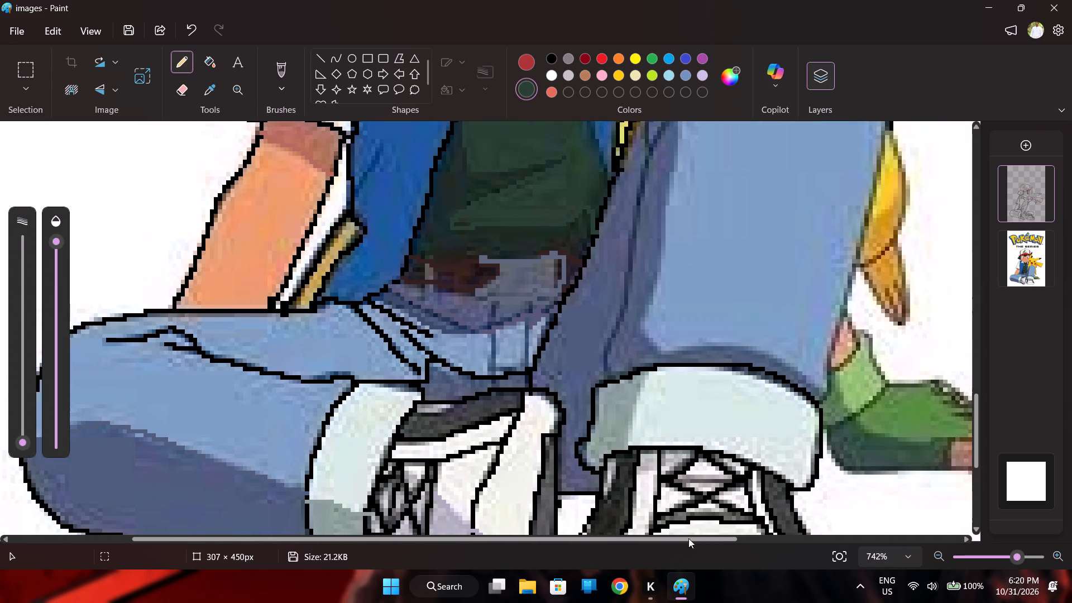
pyautogui.moveTo(688, 538); pyautogui.dragTo(689, 538)
pyautogui.scroll(-2, 684, 437)
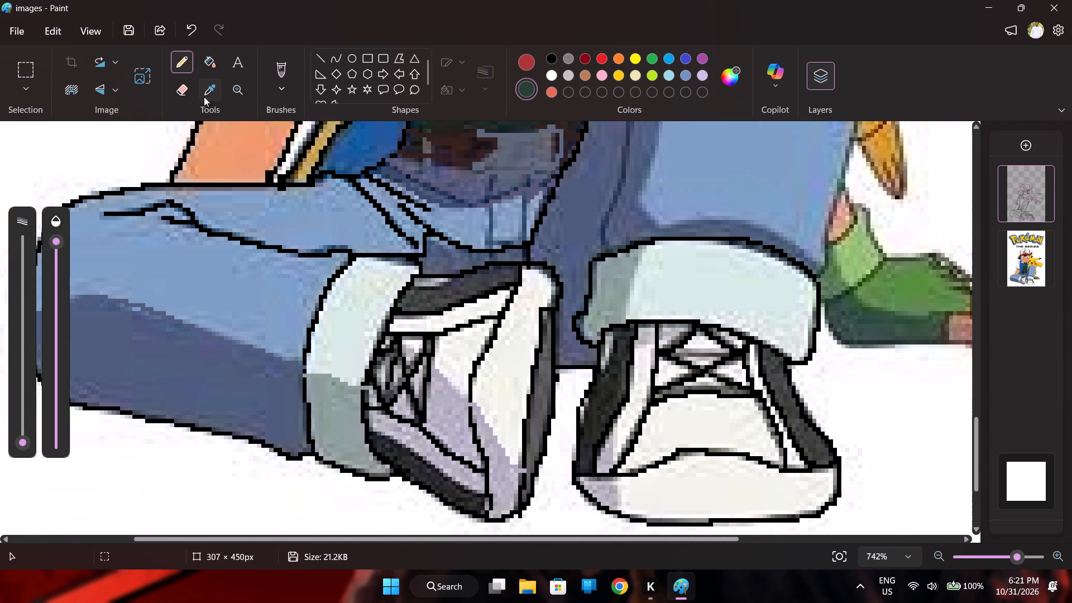
pyautogui.click(207, 94)
pyautogui.click(622, 281)
pyautogui.moveTo(657, 238); pyautogui.dragTo(640, 261)
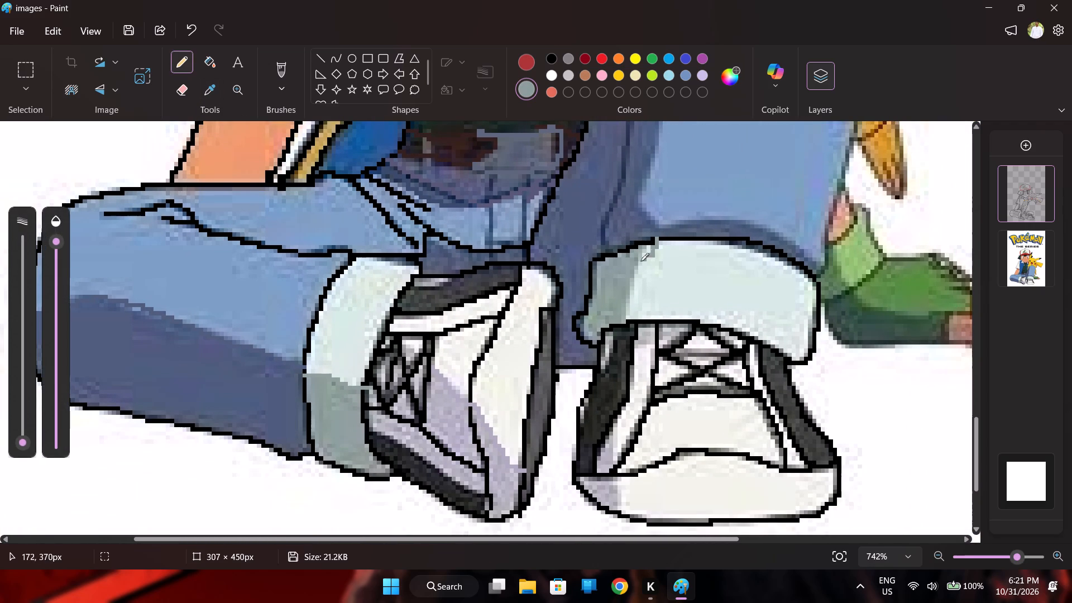
pyautogui.moveTo(640, 261); pyautogui.dragTo(626, 322)
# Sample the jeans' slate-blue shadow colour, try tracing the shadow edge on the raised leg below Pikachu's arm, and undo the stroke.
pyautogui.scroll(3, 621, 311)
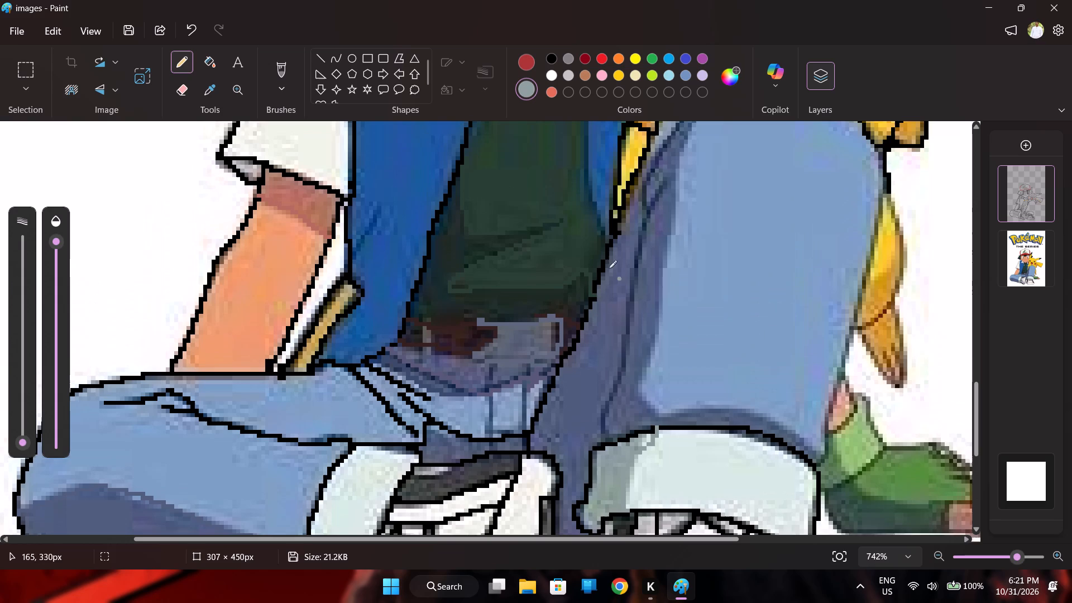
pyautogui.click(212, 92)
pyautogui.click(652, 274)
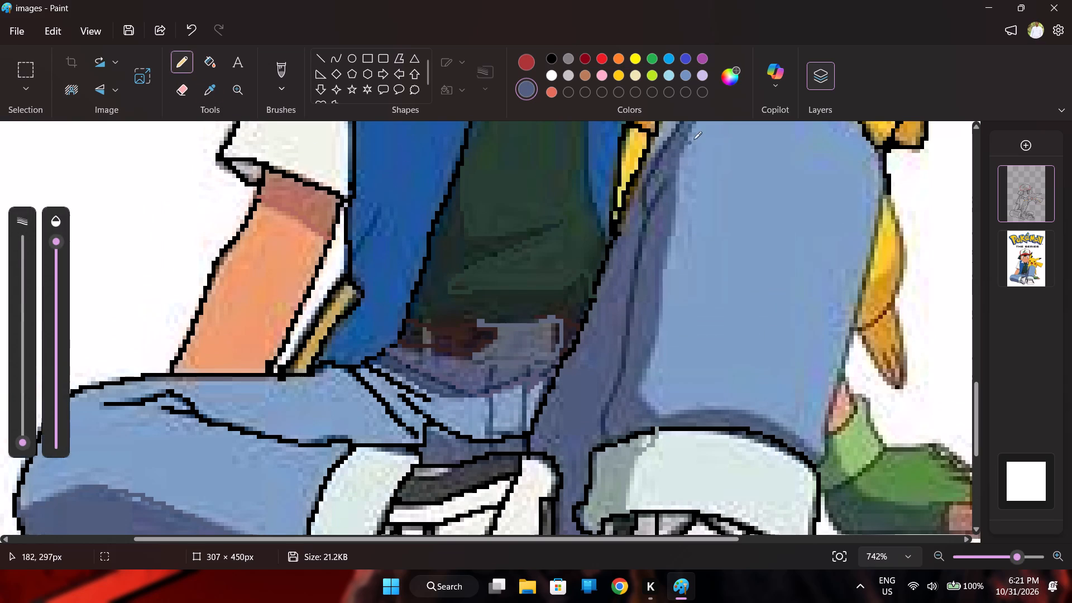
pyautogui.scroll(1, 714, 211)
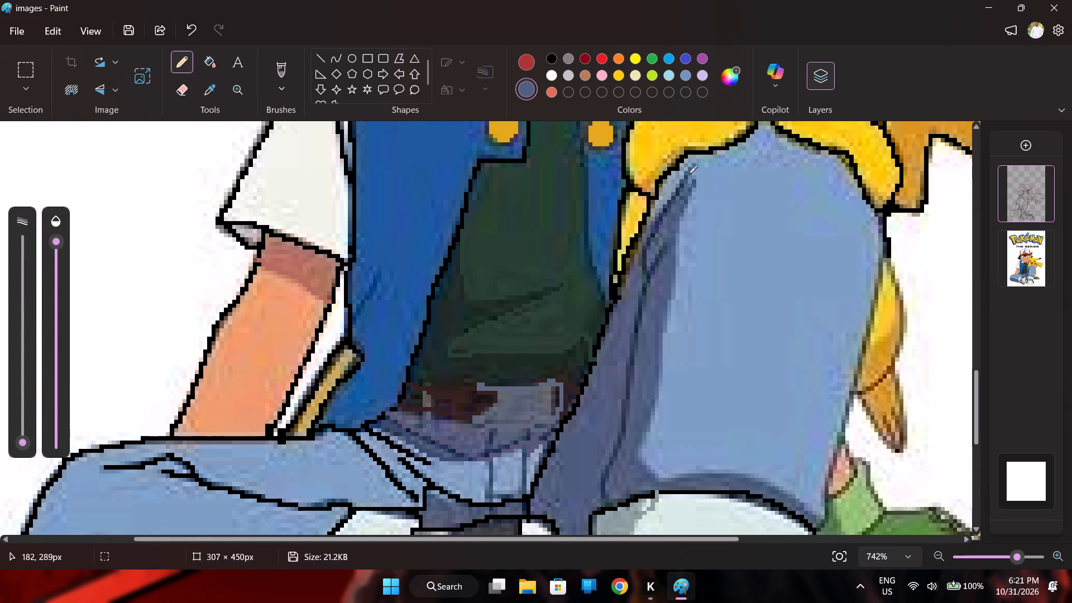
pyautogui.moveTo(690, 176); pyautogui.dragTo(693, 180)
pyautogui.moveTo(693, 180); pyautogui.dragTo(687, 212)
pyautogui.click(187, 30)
# Trace the raised leg's inner seam in black from the cuff up to Pikachu's arm, including the short fold branching off near the knee.
pyautogui.click(554, 57)
pyautogui.scroll(-1, 613, 432)
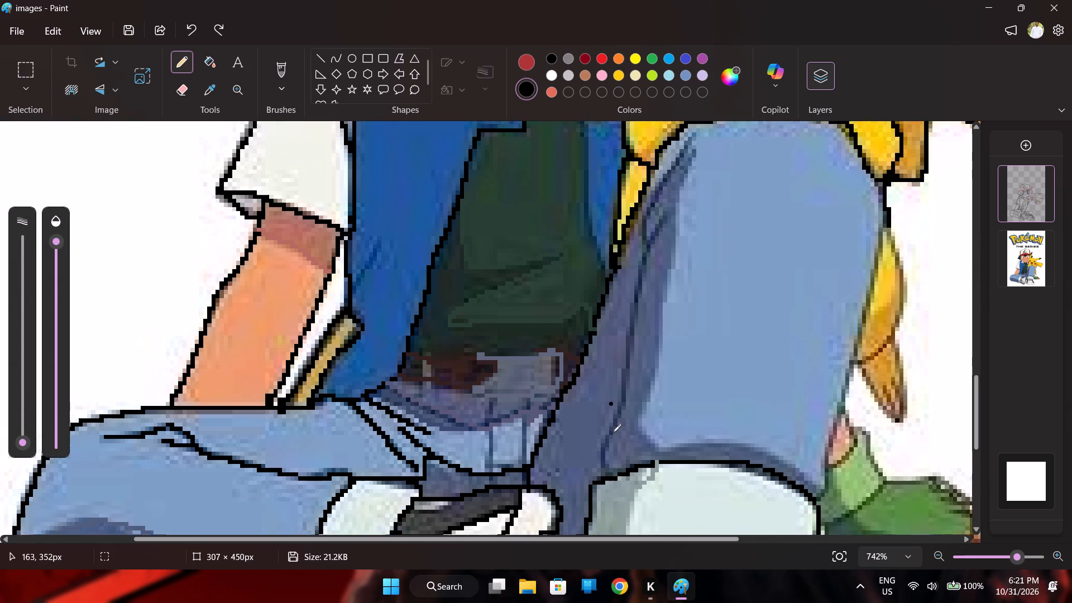
pyautogui.scroll(1, 612, 430)
pyautogui.scroll(-3, 612, 429)
pyautogui.scroll(1, 611, 423)
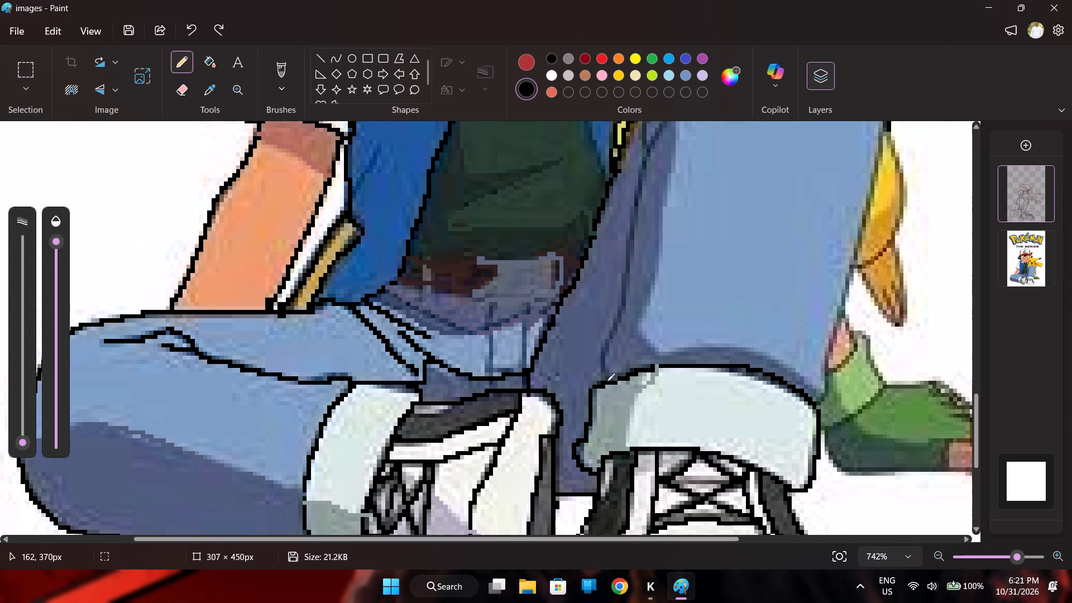
pyautogui.moveTo(607, 381); pyautogui.dragTo(626, 271)
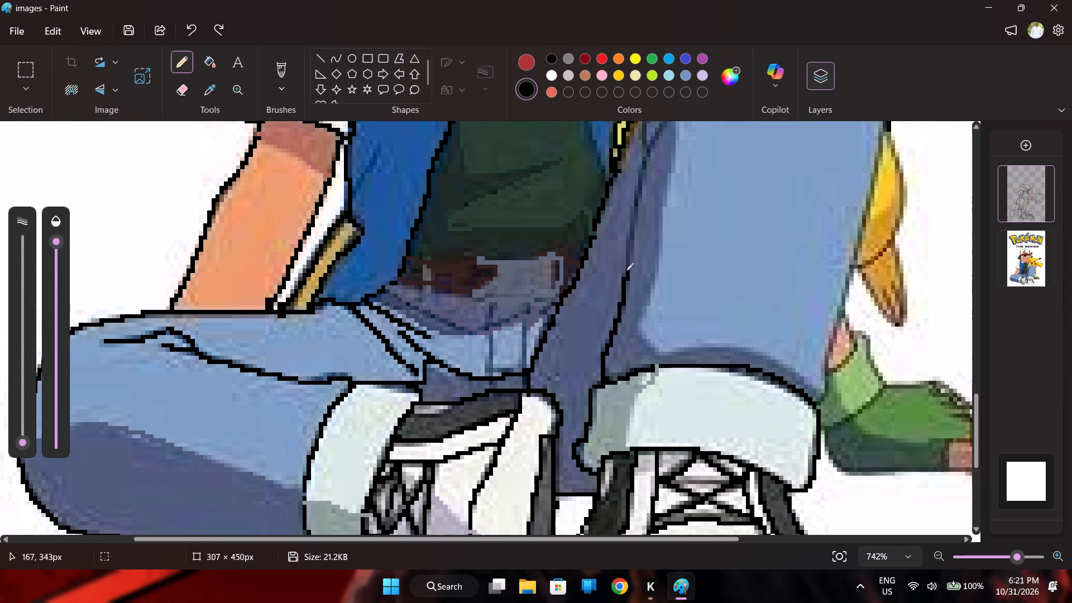
pyautogui.moveTo(626, 271); pyautogui.dragTo(644, 165)
pyautogui.scroll(1, 644, 165)
pyautogui.moveTo(673, 175); pyautogui.dragTo(662, 184)
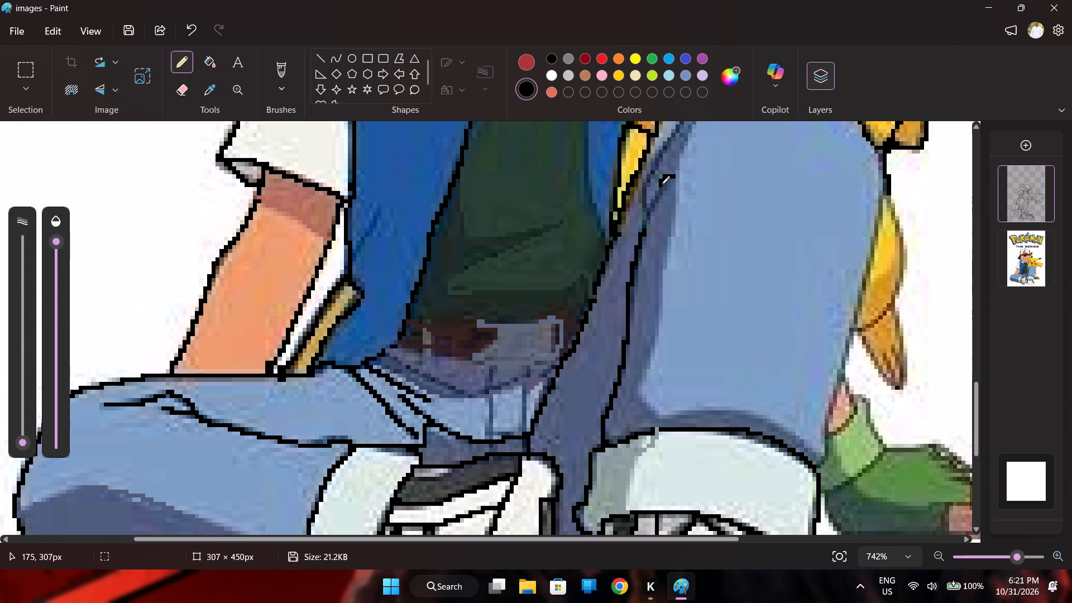
pyautogui.moveTo(662, 184); pyautogui.dragTo(643, 236)
pyautogui.scroll(2, 779, 270)
pyautogui.moveTo(649, 337); pyautogui.dragTo(649, 337)
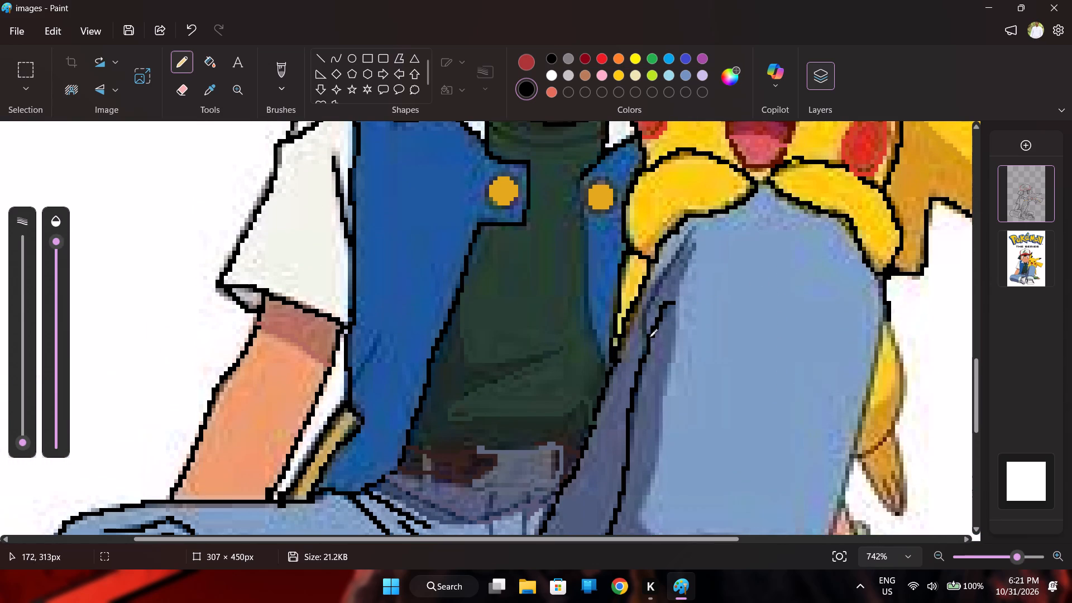
pyautogui.moveTo(649, 337); pyautogui.dragTo(685, 245)
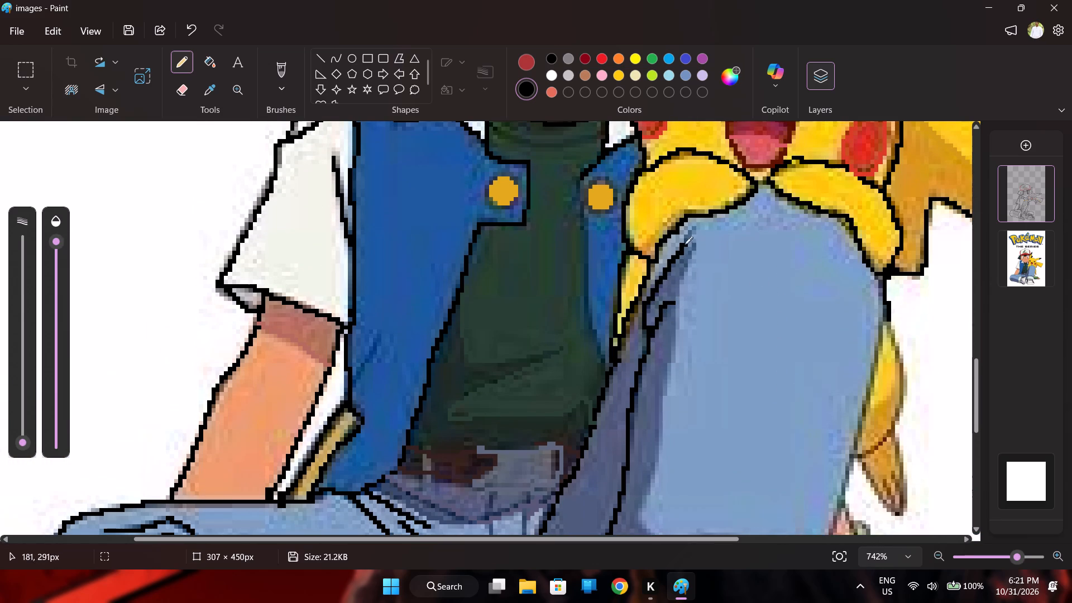
pyautogui.moveTo(685, 245); pyautogui.dragTo(693, 231)
# Hide the reference layer briefly to check the line art of the legs and shoes, and show it again.
pyautogui.scroll(-2, 746, 274)
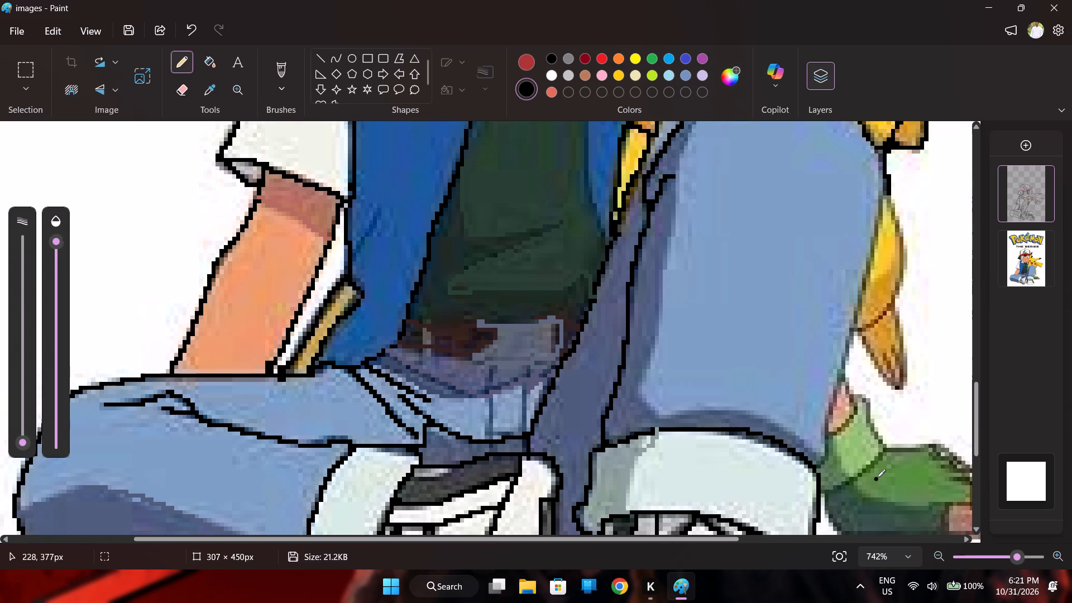
pyautogui.scroll(-3, 901, 493)
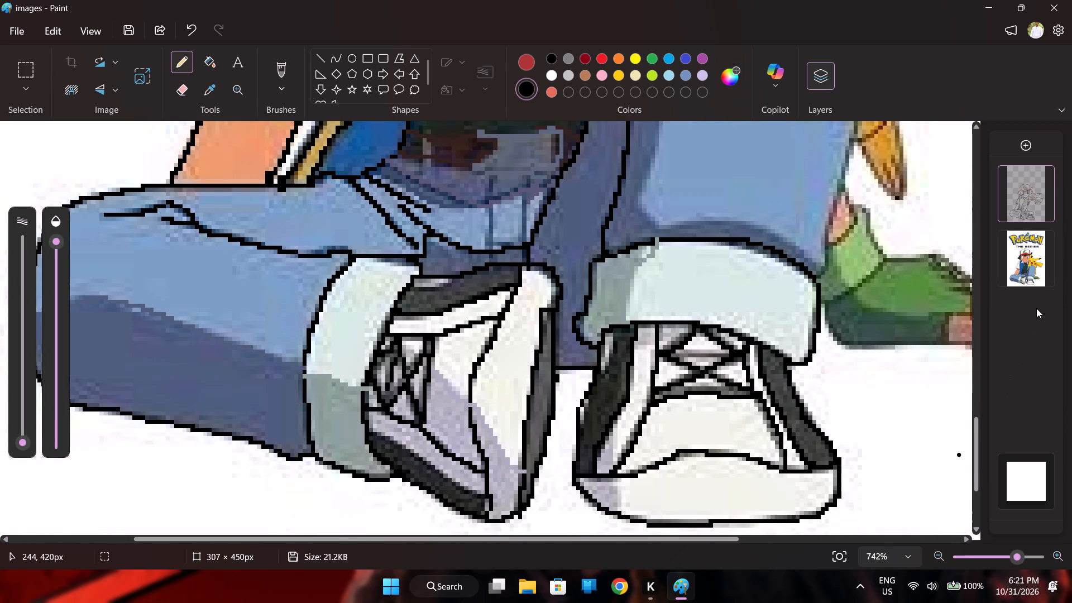
pyautogui.click(1042, 236)
pyautogui.click(1042, 236)
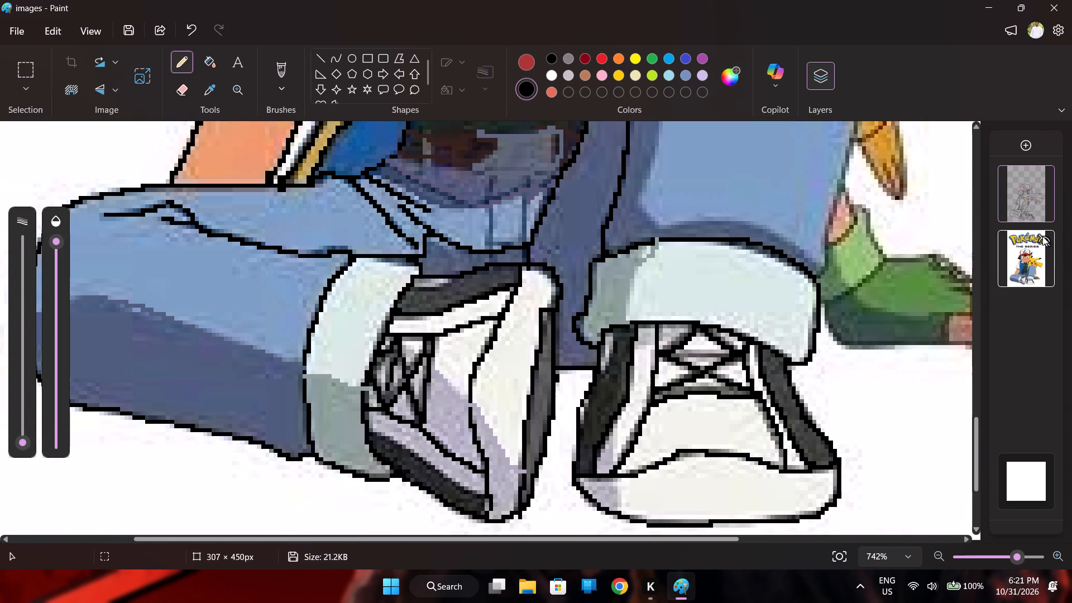
pyautogui.doubleClick(1042, 236)
# Outline the green glove's lower edge in black, from the raised leg's cuff down and along the ground to the fingers.
pyautogui.scroll(1, 868, 456)
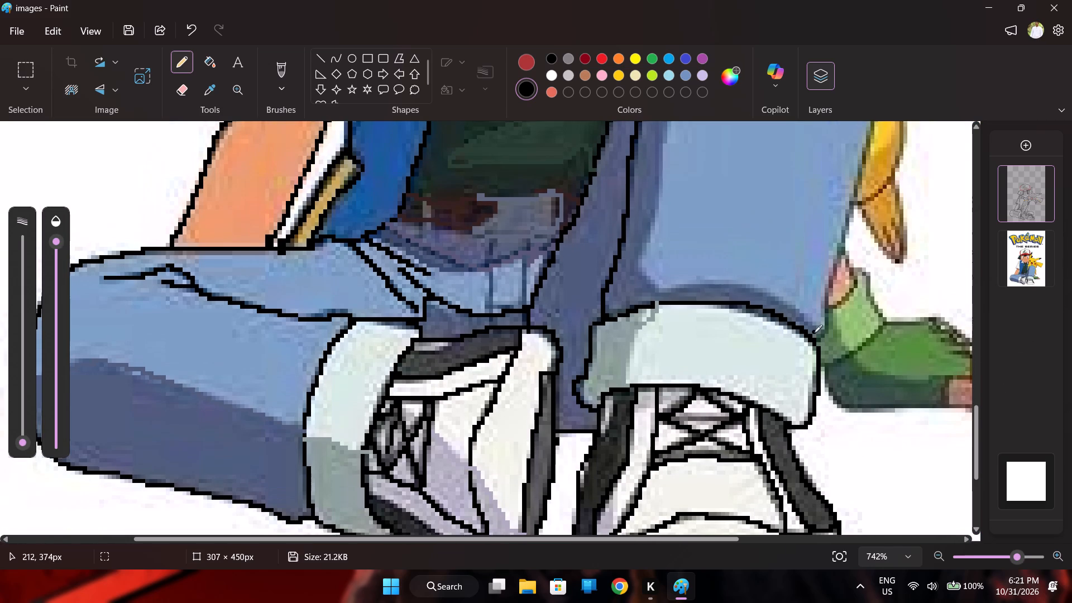
pyautogui.moveTo(816, 342); pyautogui.dragTo(820, 363)
pyautogui.moveTo(820, 363); pyautogui.dragTo(851, 406)
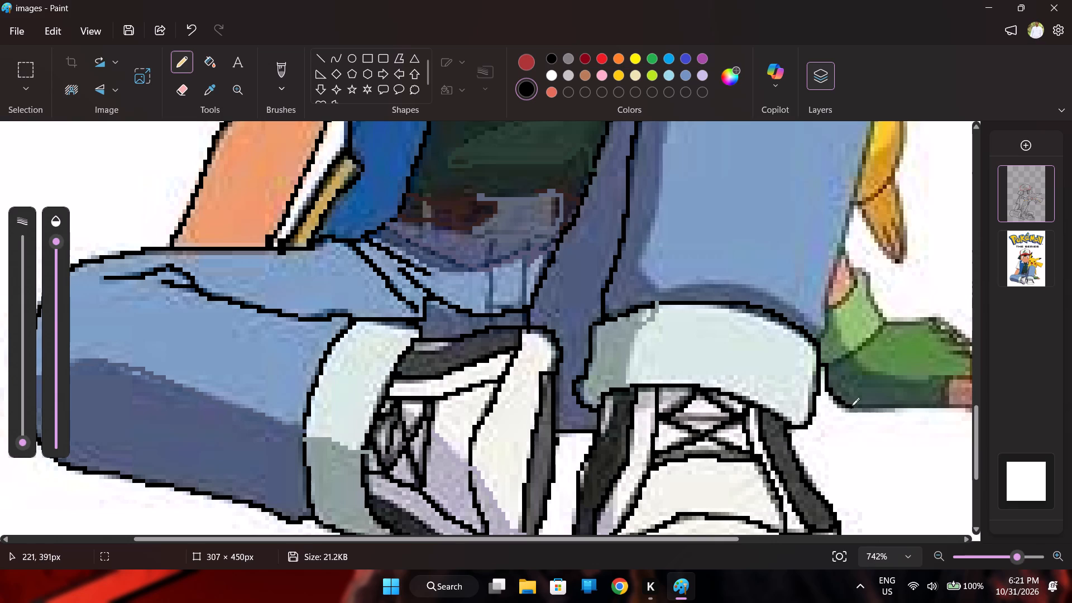
pyautogui.moveTo(851, 406); pyautogui.dragTo(960, 406)
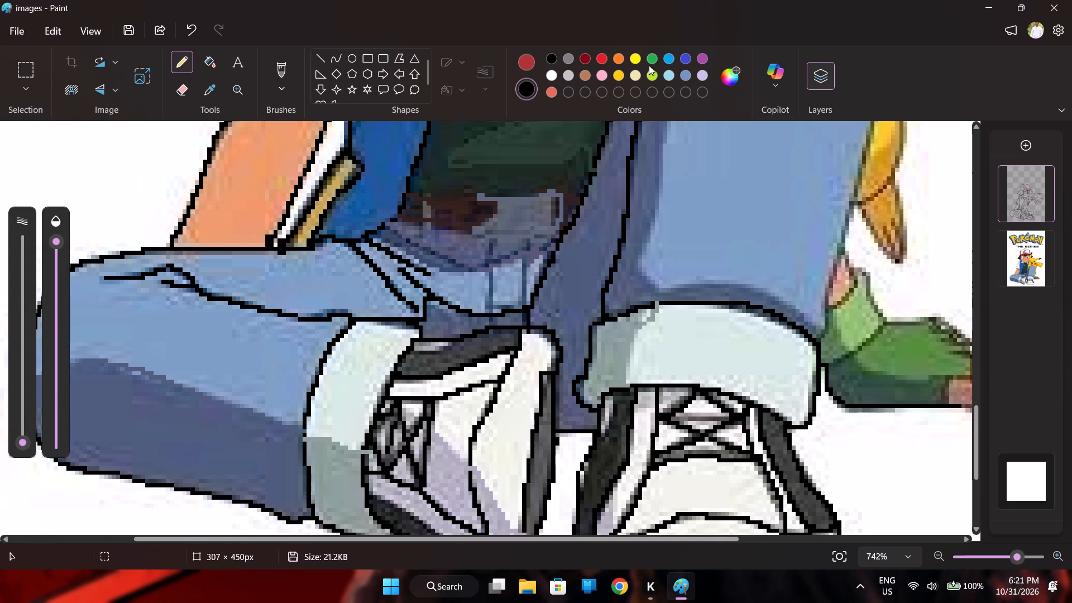
# Set the drawing colour to dark green #16421D and trace the line separating the glove's light green cuff from the hand.
pyautogui.click(735, 77)
pyautogui.click(385, 173)
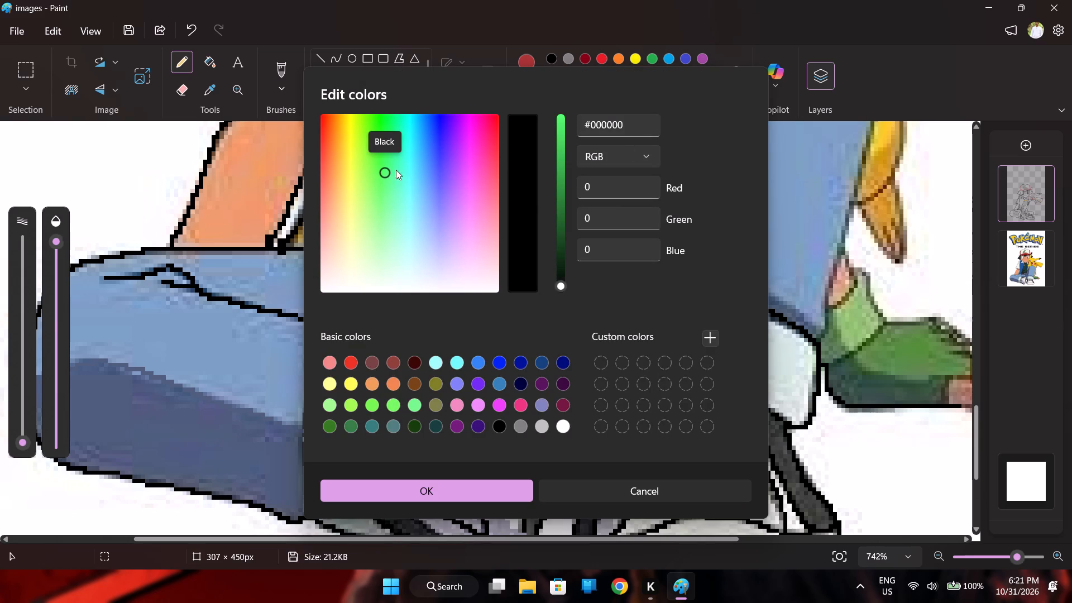
pyautogui.click(559, 243)
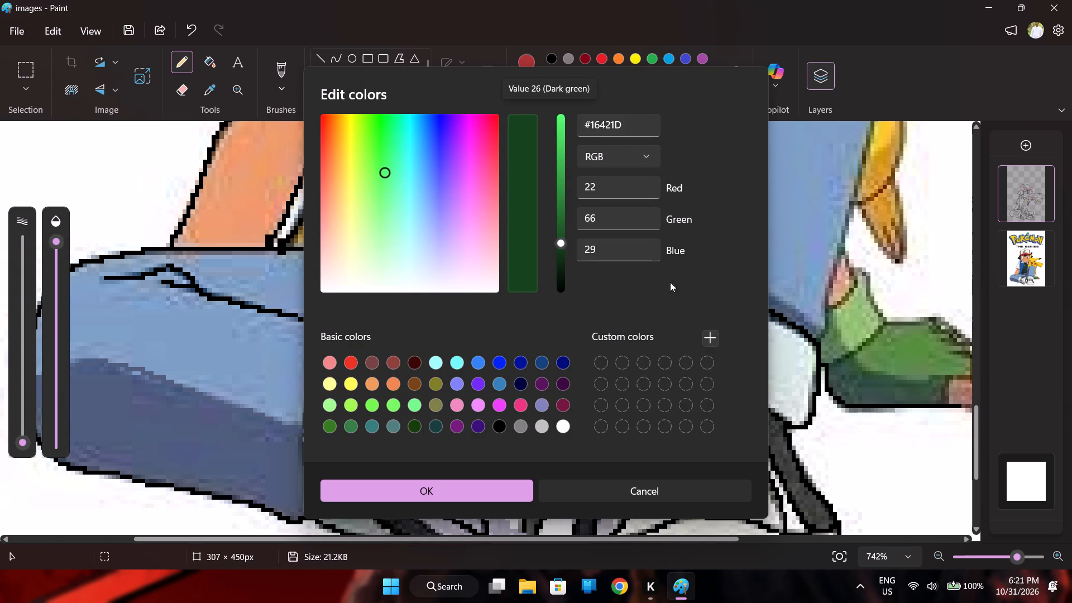
pyautogui.click(491, 497)
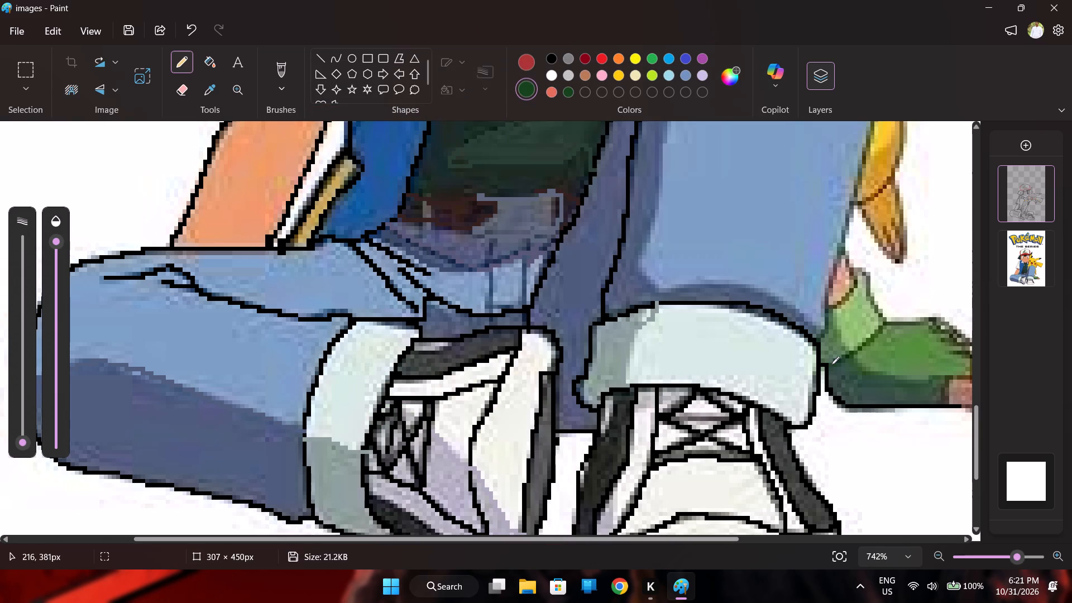
pyautogui.moveTo(828, 364); pyautogui.dragTo(884, 327)
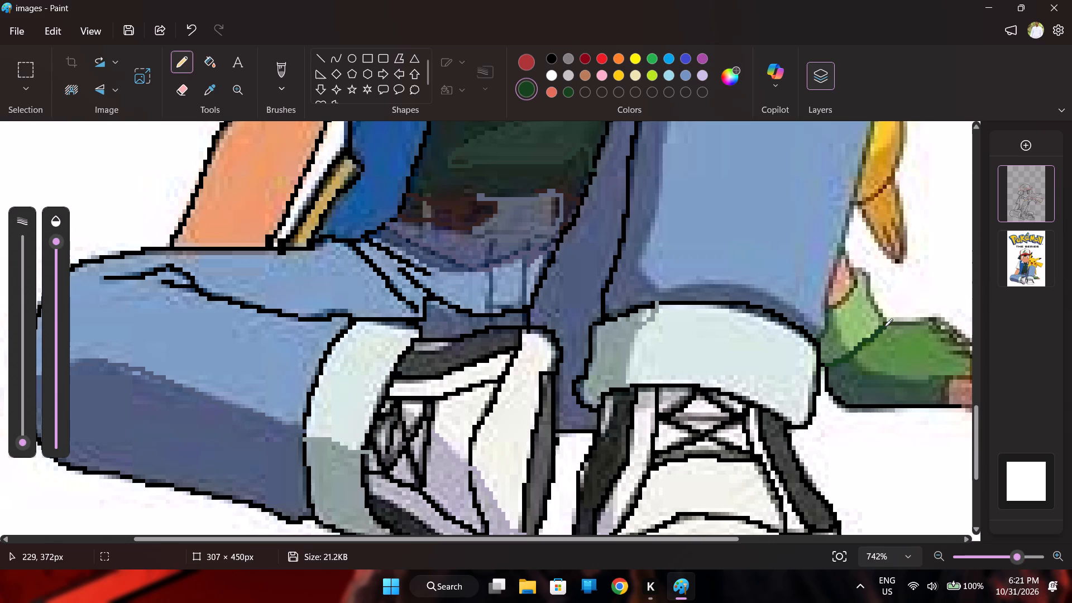
pyautogui.moveTo(884, 327); pyautogui.dragTo(886, 324)
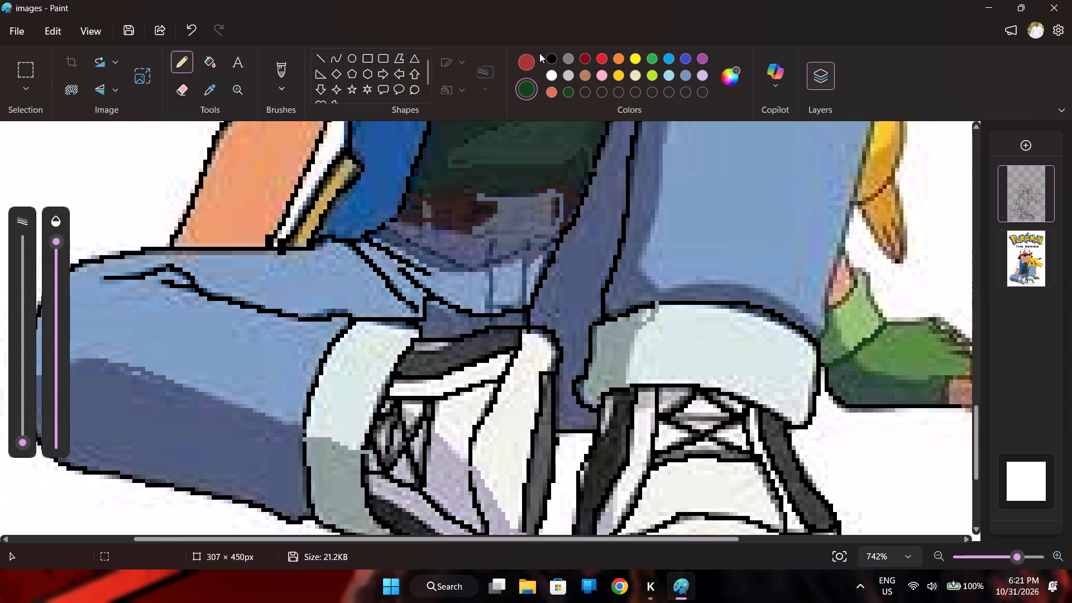
# Switch to black and trace the raised leg's outer edge from the cuff up to Pikachu's foot.
pyautogui.click(552, 59)
pyautogui.moveTo(830, 310); pyautogui.dragTo(817, 341)
pyautogui.moveTo(832, 315); pyautogui.dragTo(829, 309)
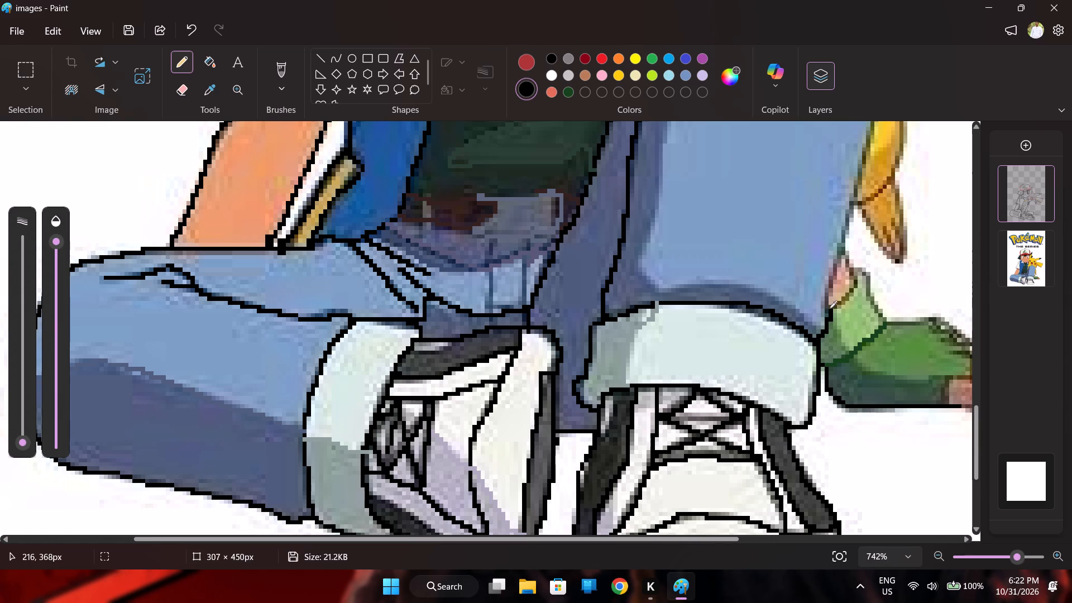
pyautogui.moveTo(829, 309); pyautogui.dragTo(854, 202)
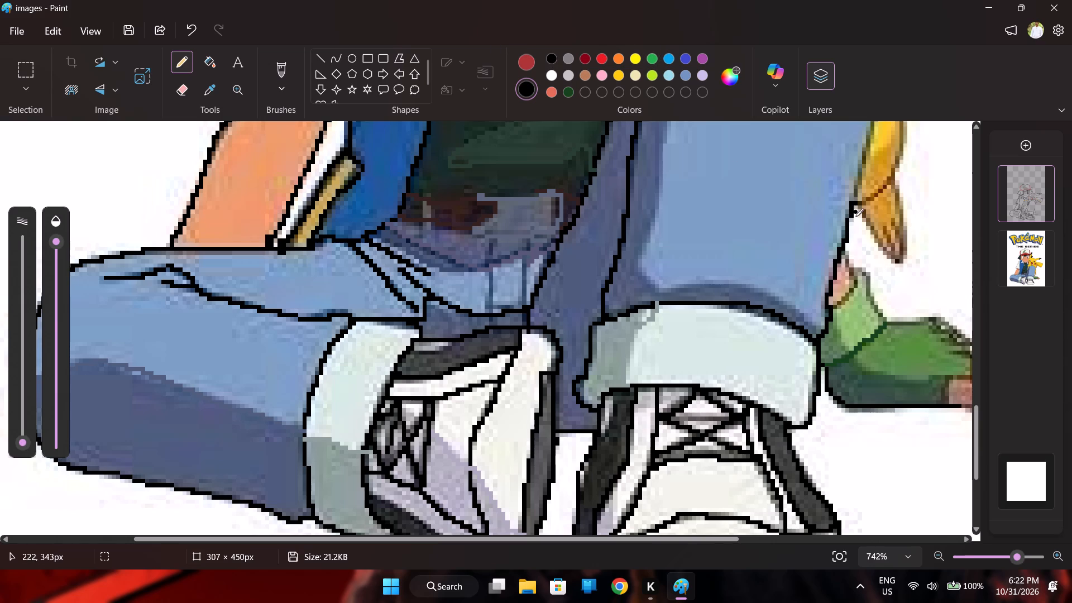
# Outline in black the wrist, the green glove's cuff, its upper edge over the knuckles, and the glove's finger openings.
pyautogui.moveTo(843, 246); pyautogui.dragTo(850, 299)
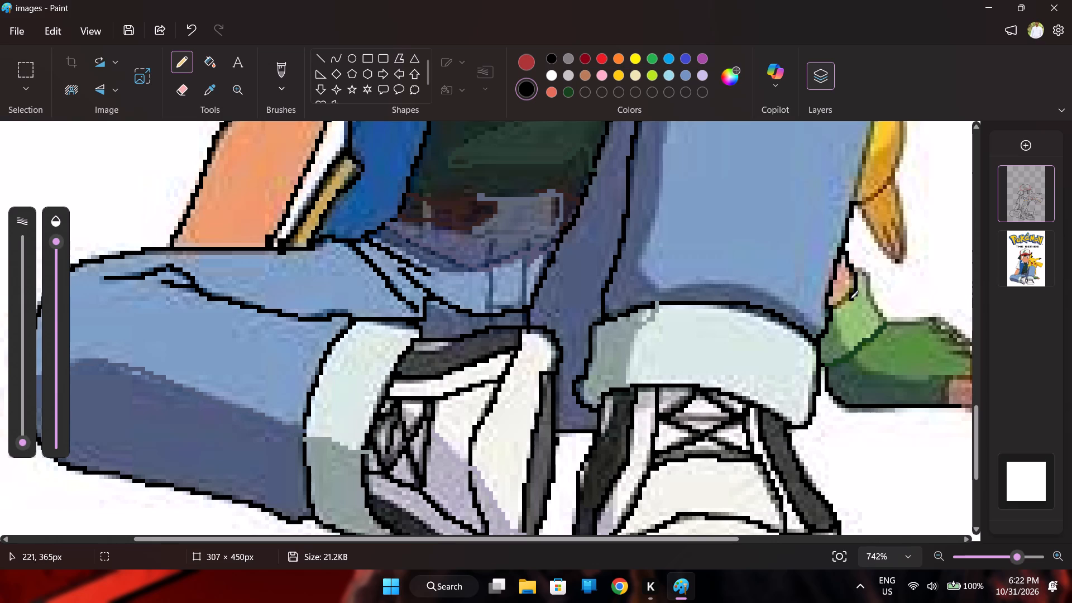
pyautogui.moveTo(850, 299); pyautogui.dragTo(831, 308)
pyautogui.moveTo(853, 268); pyautogui.dragTo(859, 269)
pyautogui.moveTo(859, 269); pyautogui.dragTo(909, 324)
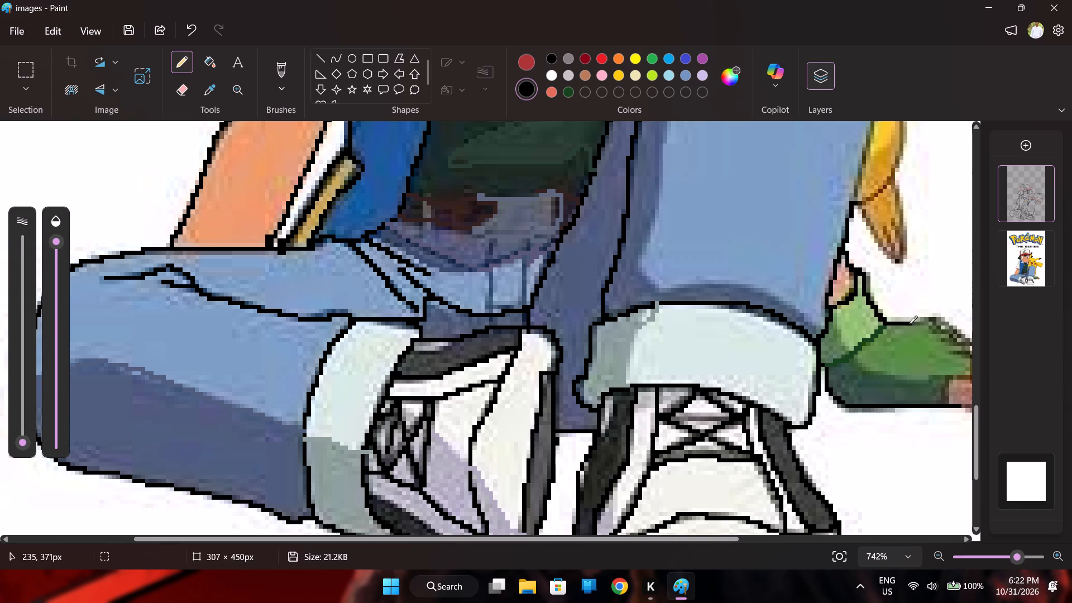
pyautogui.moveTo(909, 324); pyautogui.dragTo(923, 324)
pyautogui.moveTo(729, 539); pyautogui.dragTo(844, 539)
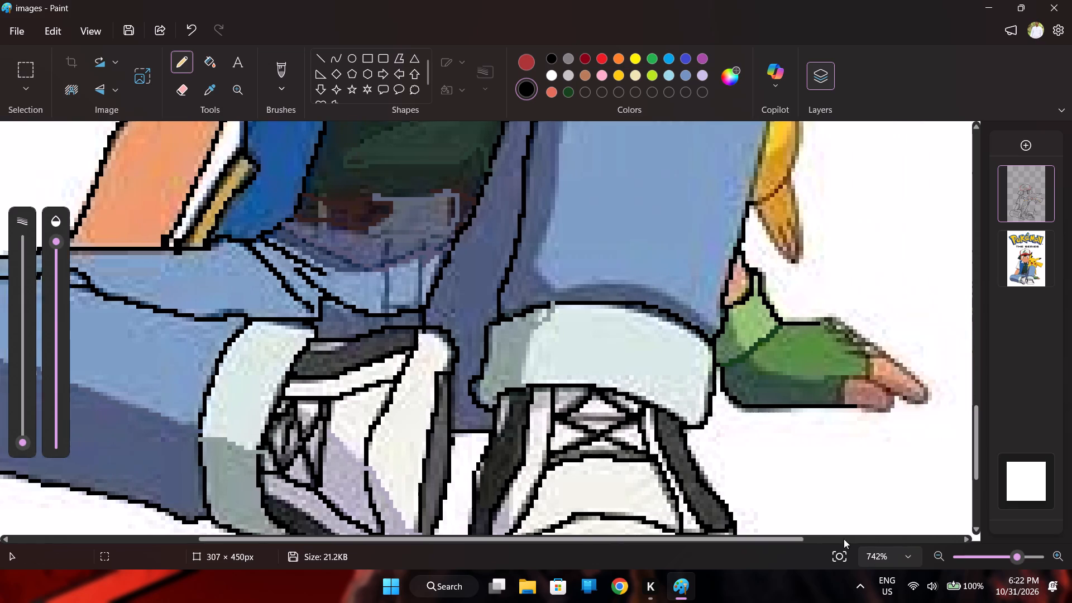
pyautogui.moveTo(844, 539); pyautogui.dragTo(857, 537)
pyautogui.moveTo(715, 324); pyautogui.dragTo(764, 343)
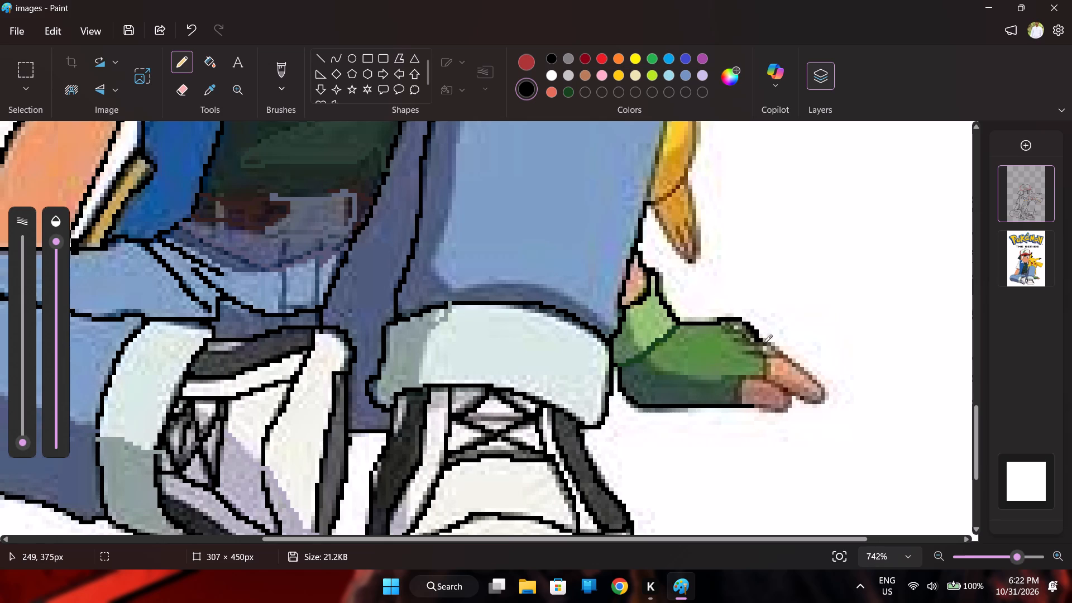
pyautogui.moveTo(764, 343); pyautogui.dragTo(767, 360)
pyautogui.moveTo(767, 360); pyautogui.dragTo(740, 406)
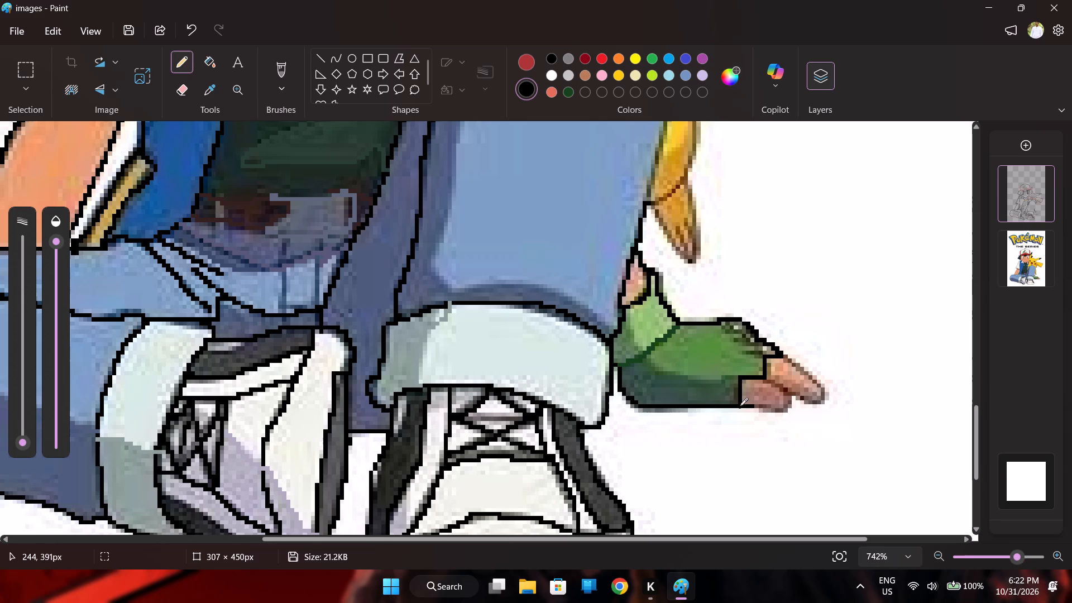
pyautogui.moveTo(740, 406); pyautogui.dragTo(740, 406)
# Outline in black the two bare fingers protruding from the green glove.
pyautogui.moveTo(752, 405); pyautogui.dragTo(760, 404)
pyautogui.moveTo(760, 404); pyautogui.dragTo(762, 379)
pyautogui.moveTo(787, 398); pyautogui.dragTo(816, 401)
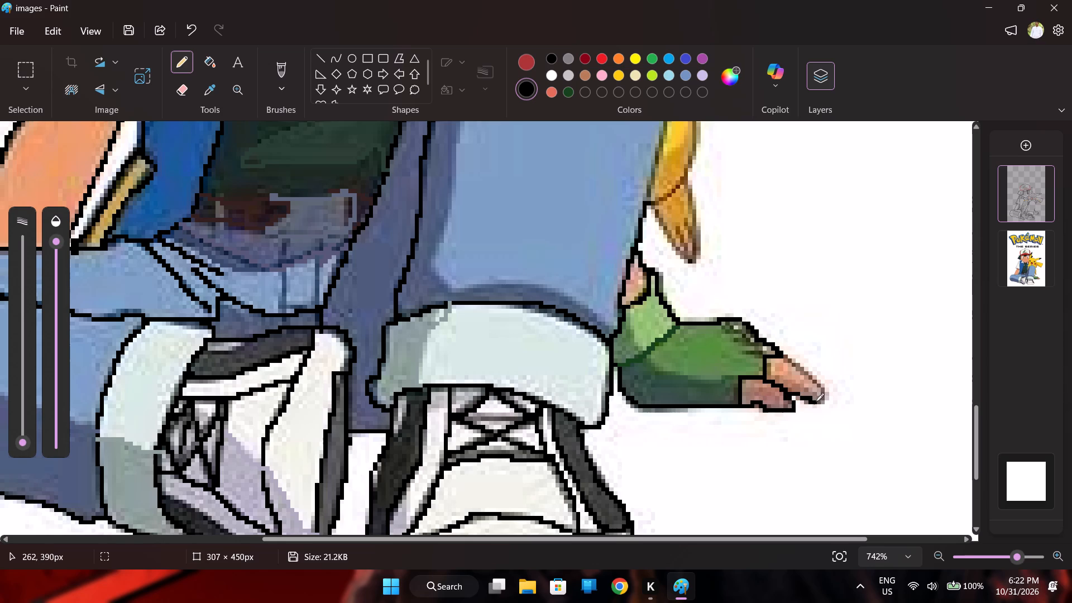
pyautogui.moveTo(816, 401); pyautogui.dragTo(777, 357)
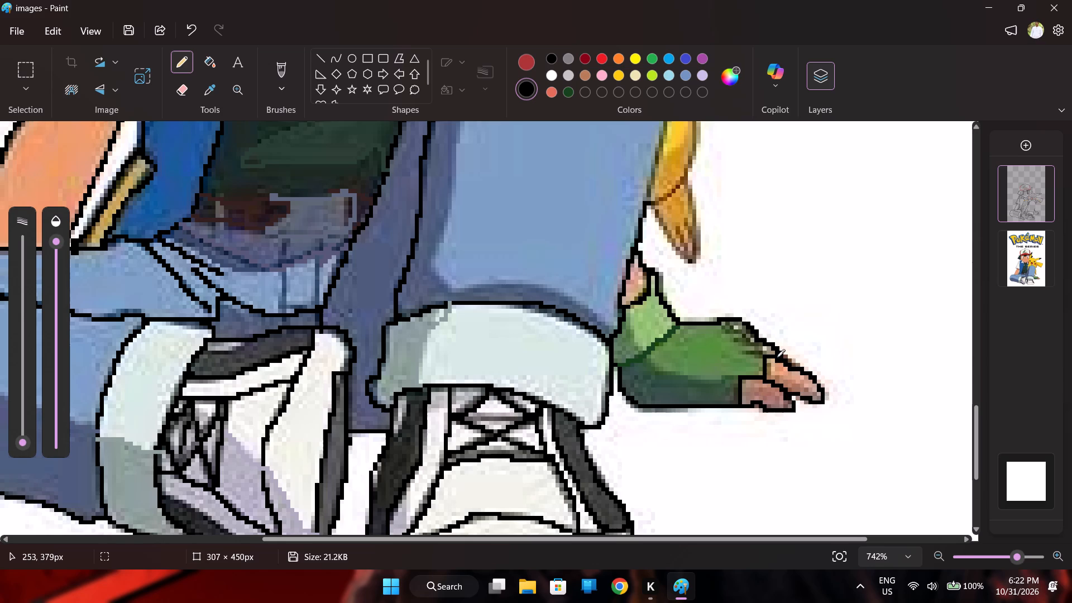
pyautogui.moveTo(777, 357); pyautogui.dragTo(775, 355)
# Trace in black the raised leg's outer edge beside Pikachu's yellow leg, and outline that leg down to the foot.
pyautogui.scroll(-3, 779, 360)
pyautogui.scroll(7, 779, 360)
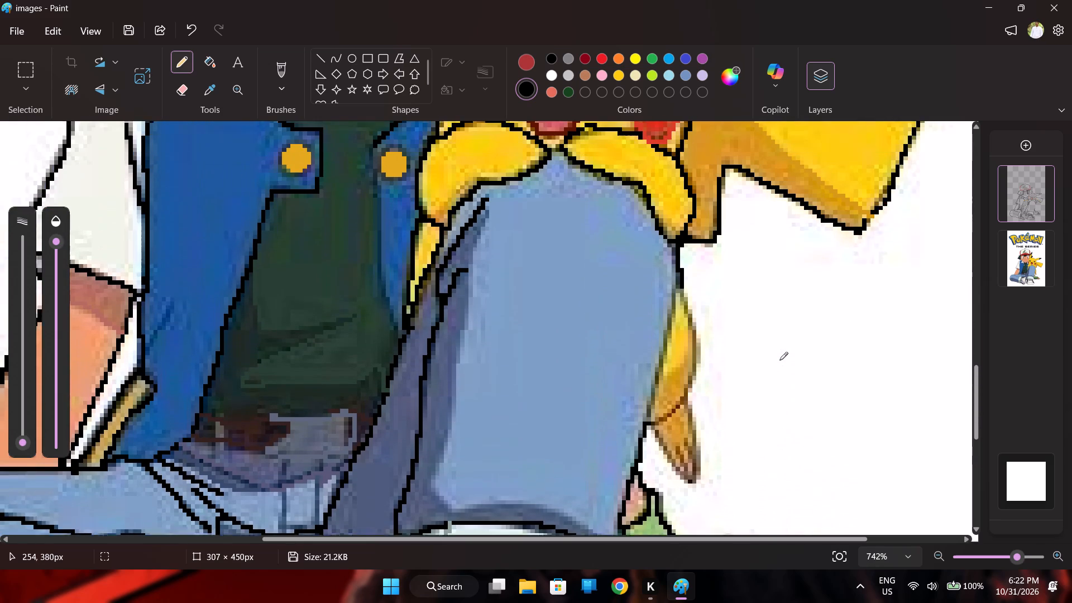
pyautogui.scroll(-1, 779, 361)
pyautogui.click(643, 398)
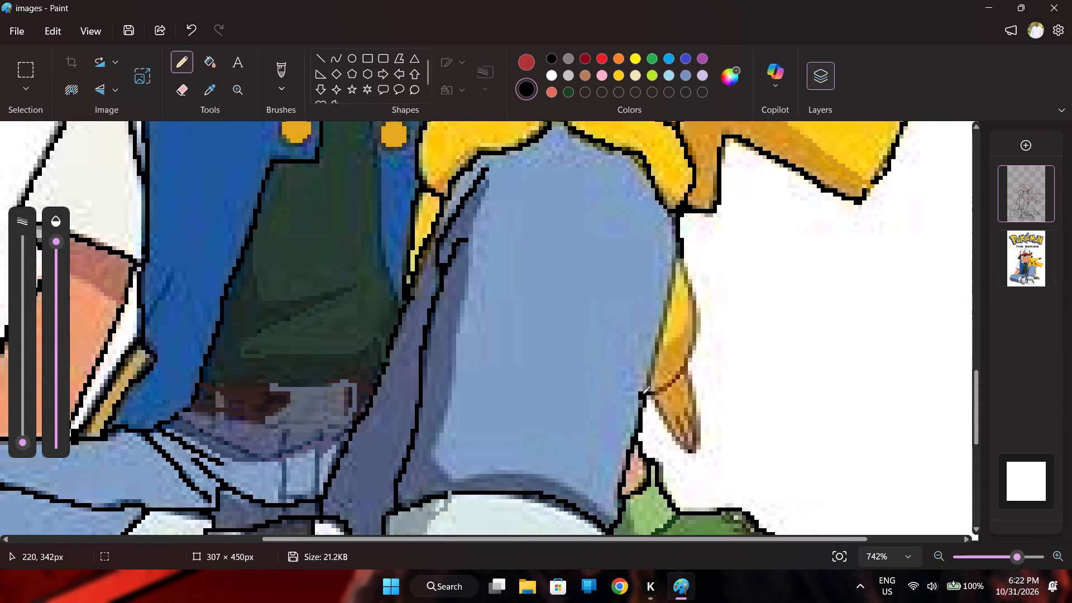
pyautogui.moveTo(648, 408); pyautogui.dragTo(645, 386)
pyautogui.moveTo(645, 386); pyautogui.dragTo(672, 271)
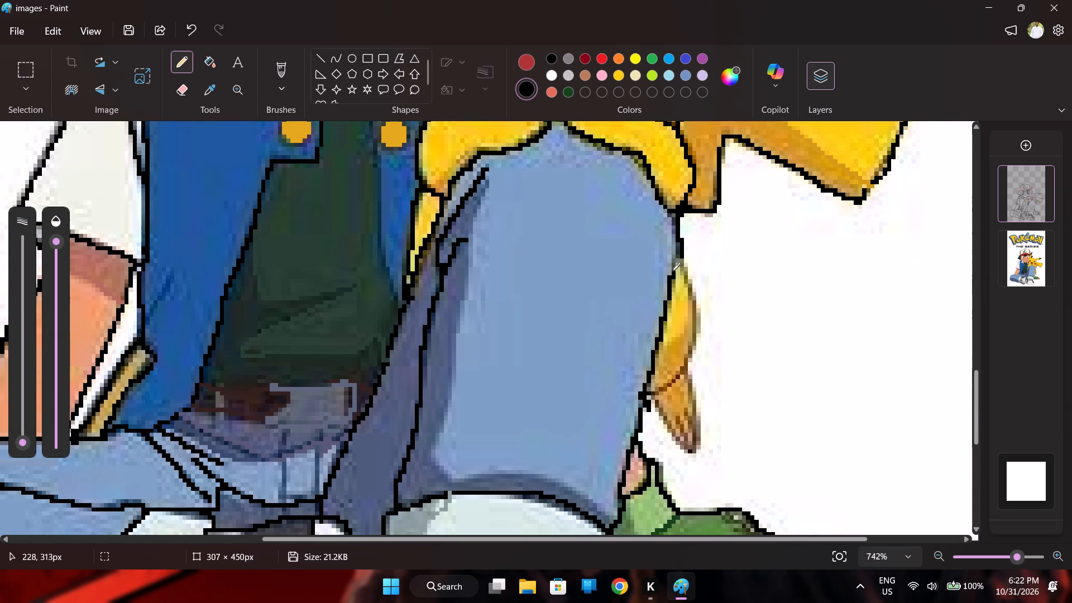
pyautogui.moveTo(672, 271); pyautogui.dragTo(679, 233)
pyautogui.moveTo(681, 239); pyautogui.dragTo(697, 334)
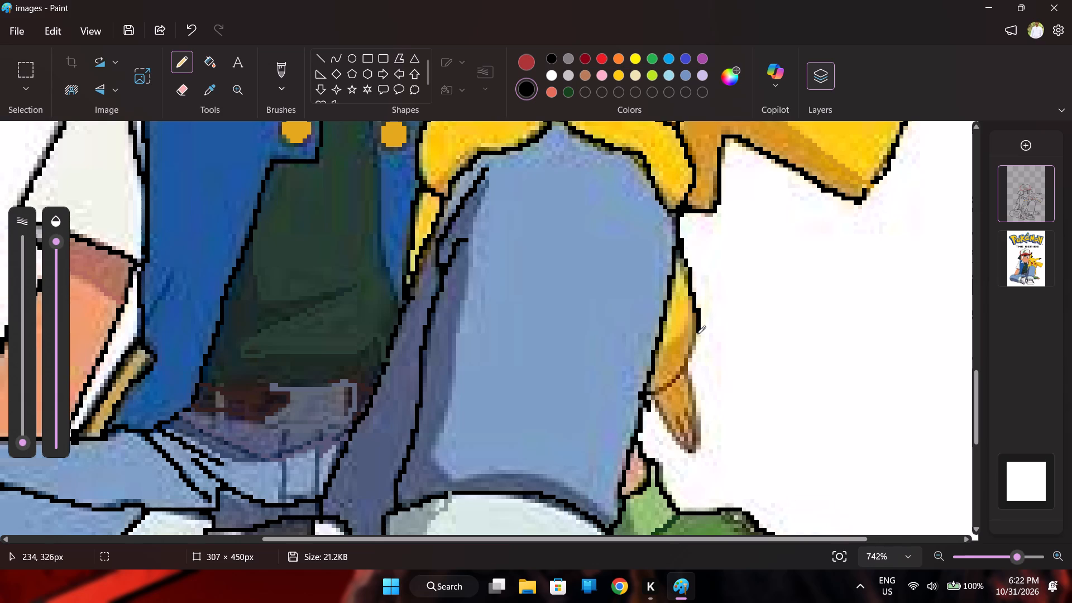
pyautogui.moveTo(697, 334); pyautogui.dragTo(659, 389)
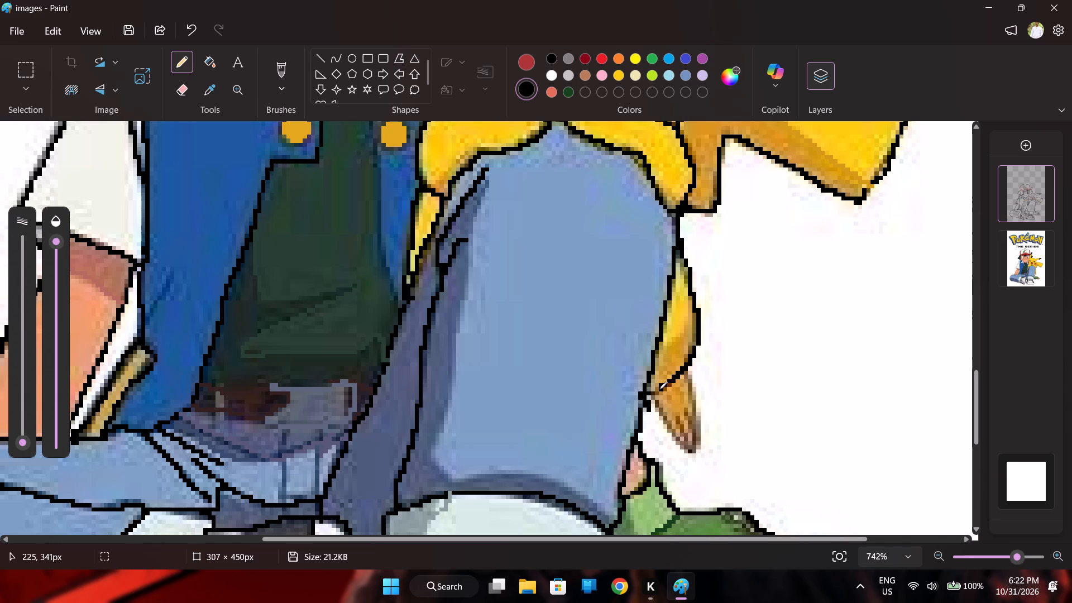
pyautogui.moveTo(659, 389); pyautogui.dragTo(643, 396)
# Outline Pikachu's hanging foot in black, including the toe lines at its tip.
pyautogui.moveTo(649, 393); pyautogui.dragTo(684, 445)
pyautogui.click(193, 30)
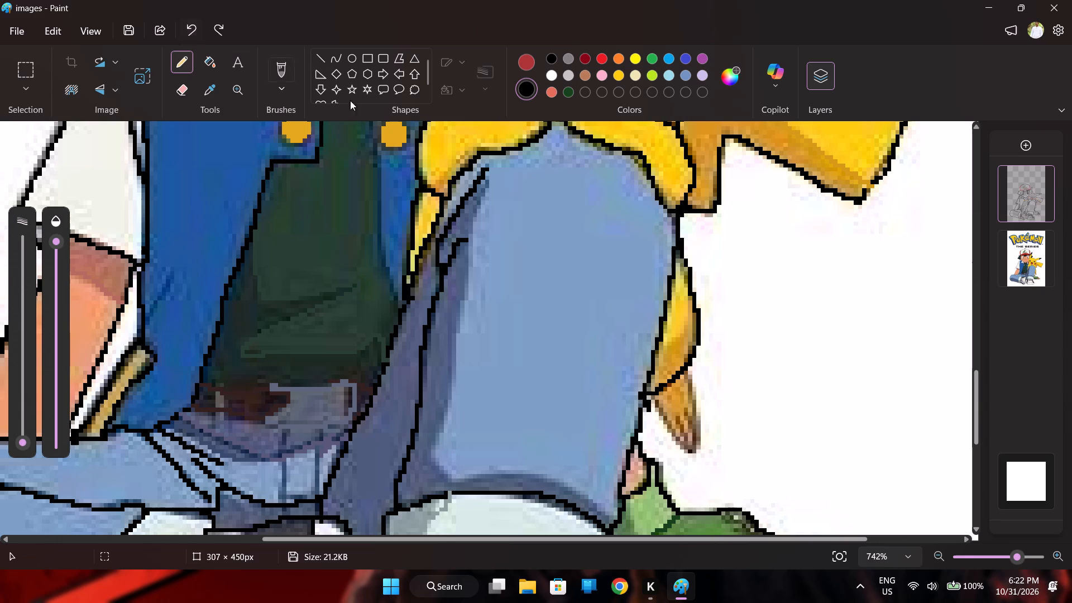
pyautogui.moveTo(686, 370); pyautogui.dragTo(696, 445)
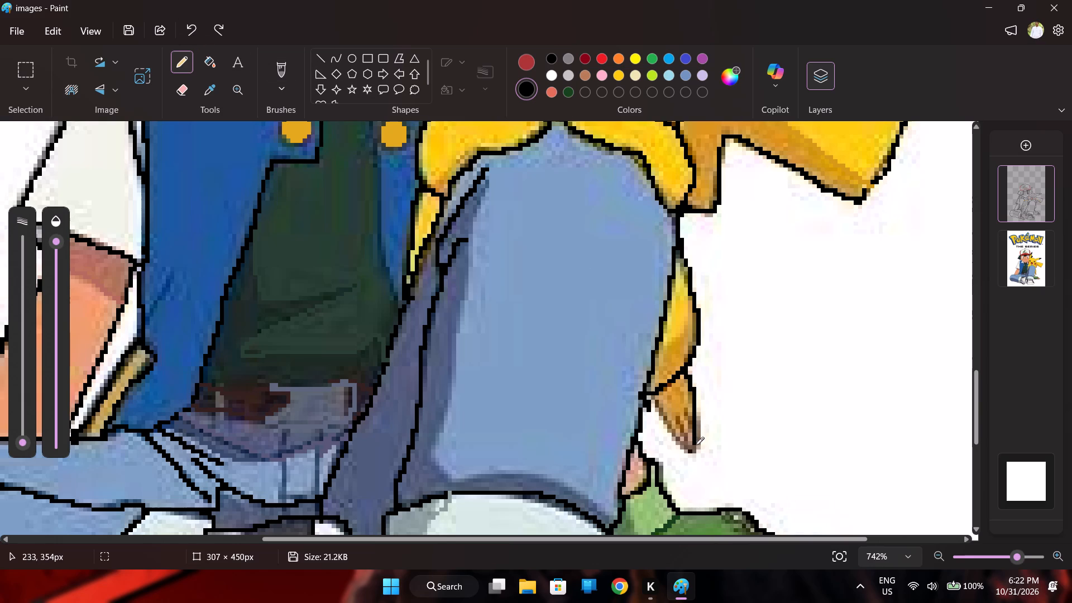
pyautogui.moveTo(696, 445); pyautogui.dragTo(696, 444)
pyautogui.moveTo(686, 408); pyautogui.dragTo(687, 420)
pyautogui.moveTo(687, 420); pyautogui.dragTo(696, 447)
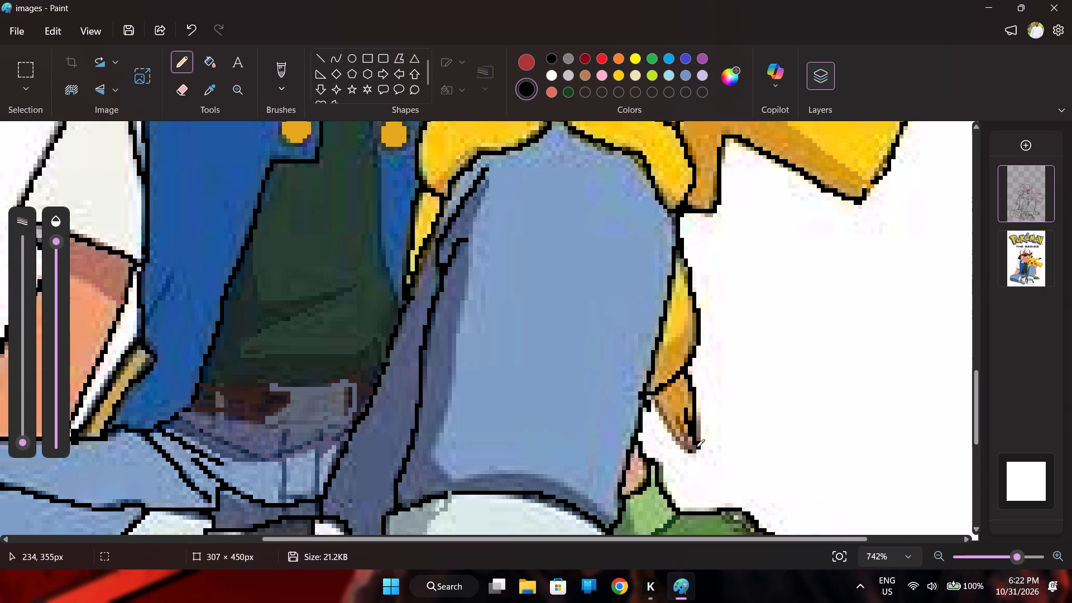
pyautogui.moveTo(696, 447); pyautogui.dragTo(680, 429)
pyautogui.moveTo(680, 429); pyautogui.dragTo(676, 419)
pyautogui.moveTo(654, 393); pyautogui.dragTo(688, 448)
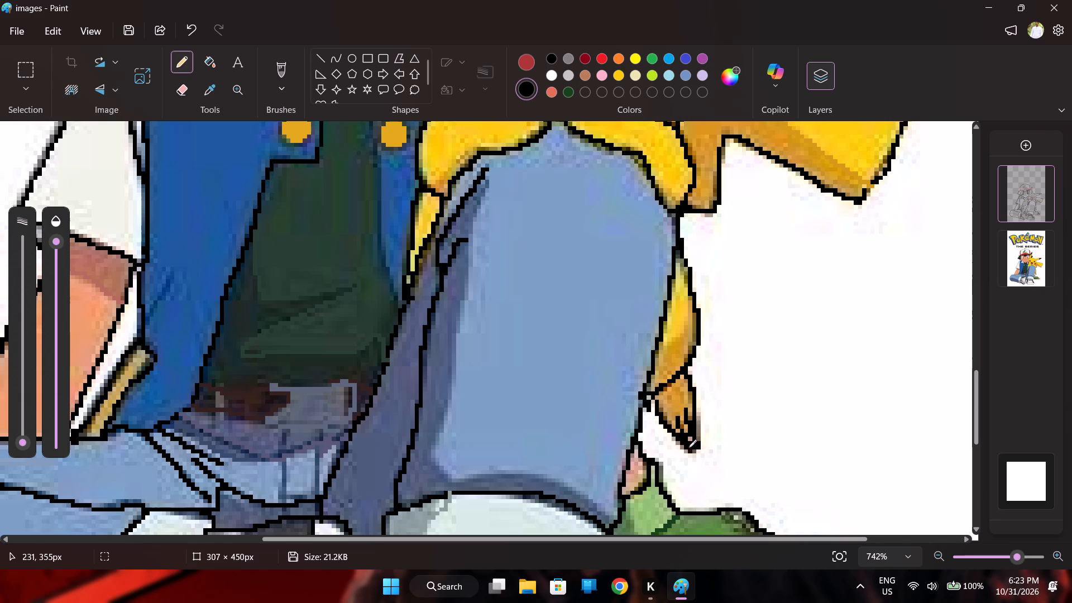
pyautogui.moveTo(688, 448); pyautogui.dragTo(690, 447)
pyautogui.moveTo(658, 401); pyautogui.dragTo(657, 396)
# Sample the jeans' shadow blue and trace the shadow edge on the raised leg from below the knee to the cuff.
pyautogui.scroll(5, 662, 352)
pyautogui.scroll(-2, 662, 332)
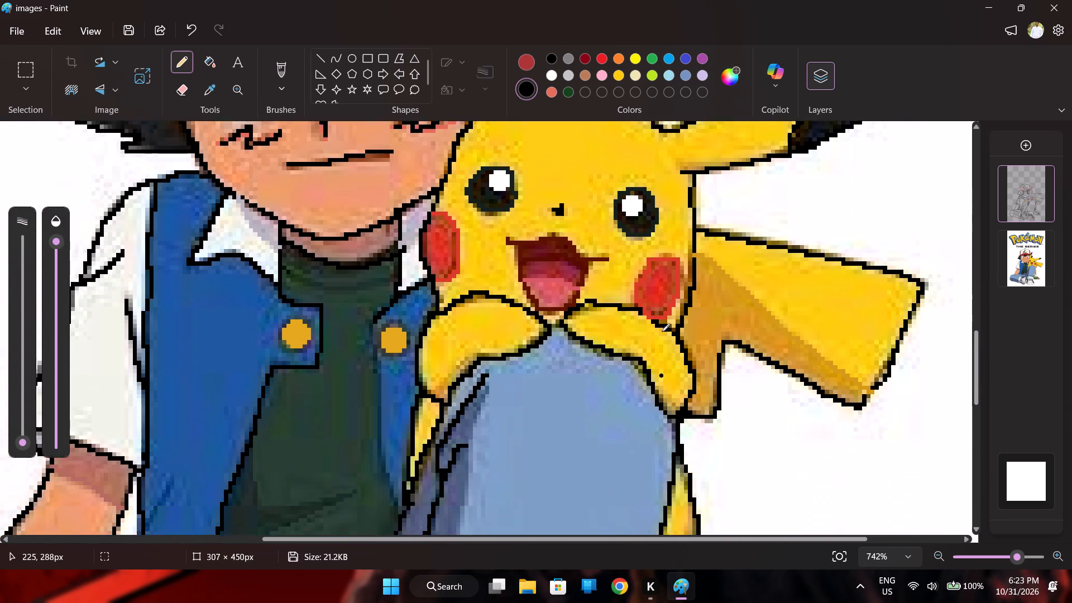
pyautogui.scroll(-4, 662, 332)
pyautogui.click(209, 88)
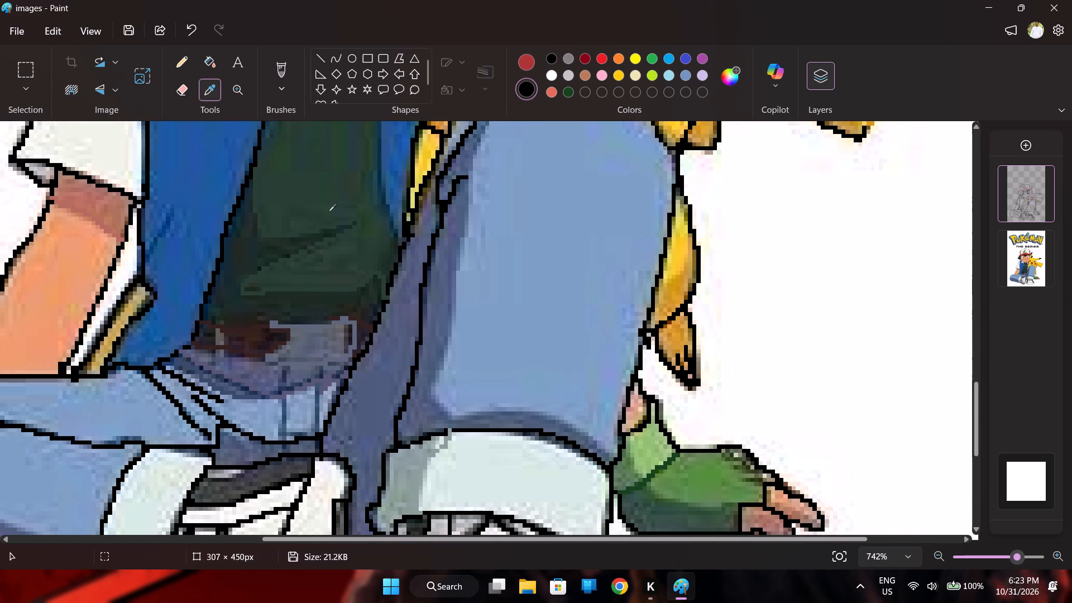
pyautogui.click(437, 317)
pyautogui.scroll(1, 473, 265)
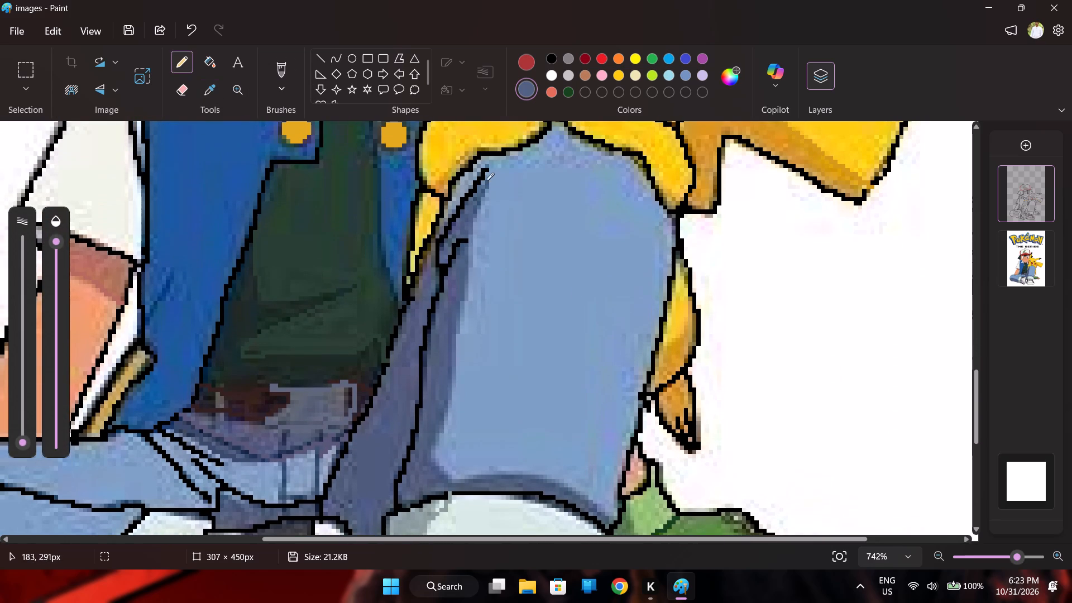
pyautogui.moveTo(485, 174); pyautogui.dragTo(482, 197)
pyautogui.moveTo(482, 197); pyautogui.dragTo(452, 366)
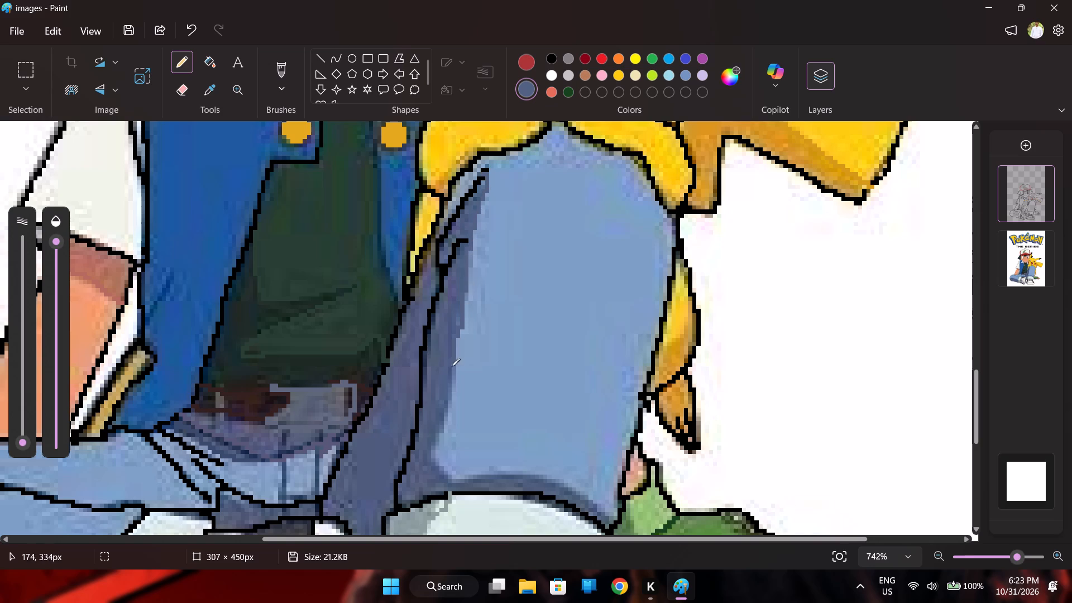
pyautogui.moveTo(452, 366); pyautogui.dragTo(501, 475)
pyautogui.moveTo(501, 475); pyautogui.dragTo(611, 523)
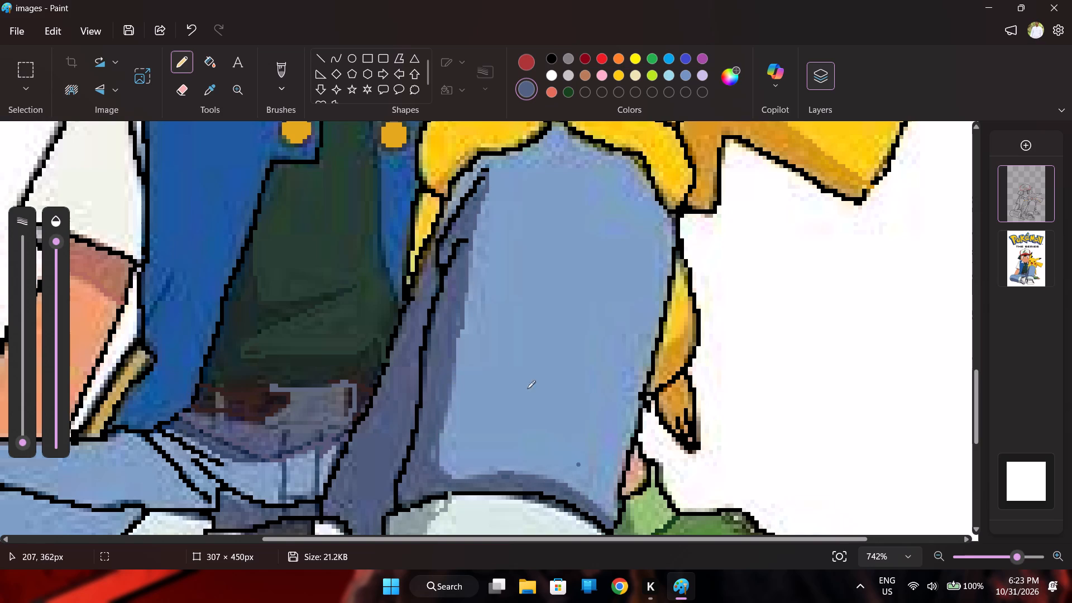
# Hide the reference layer briefly to check the line art of the raised leg and gloved hand, and show it again.
pyautogui.scroll(-3, 485, 328)
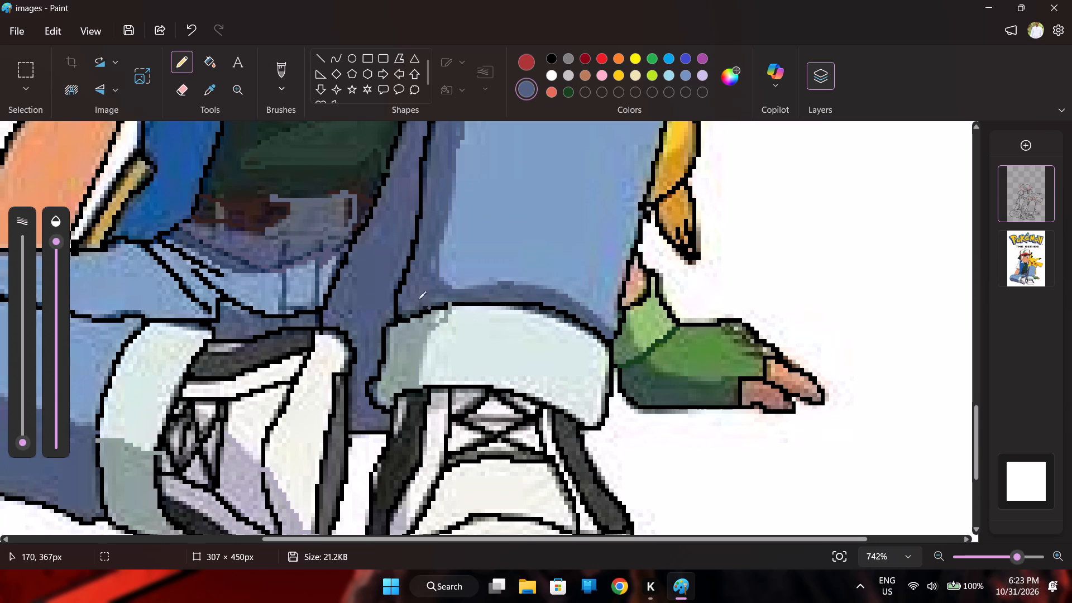
pyautogui.click(1045, 234)
pyautogui.click(1045, 234)
# Sample the jeans' dark seam blue and draw the two short vertical lines at the waist below the belt.
pyautogui.click(211, 92)
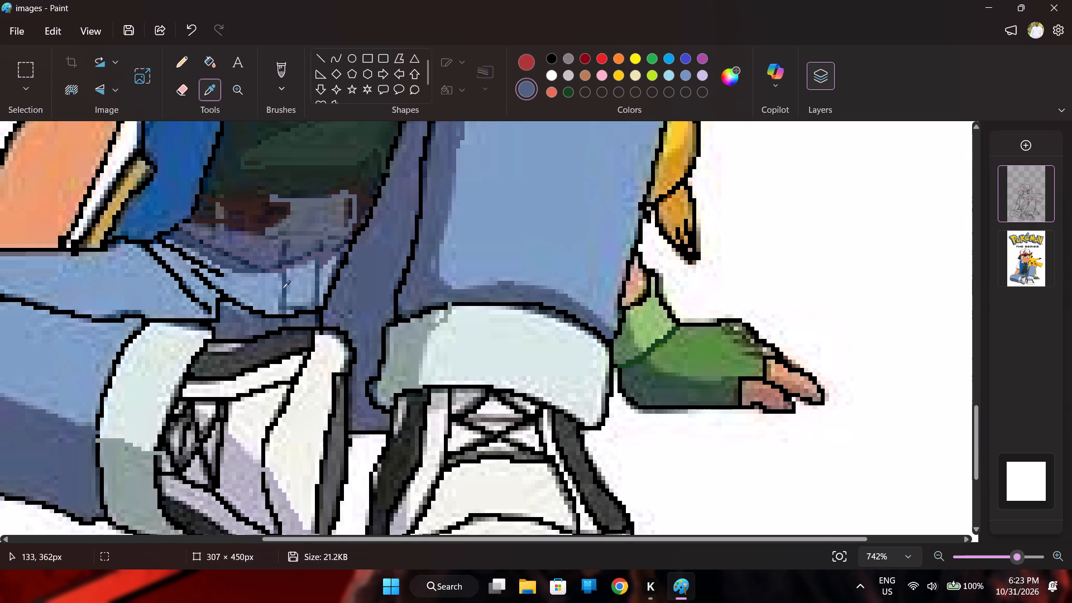
pyautogui.click(284, 288)
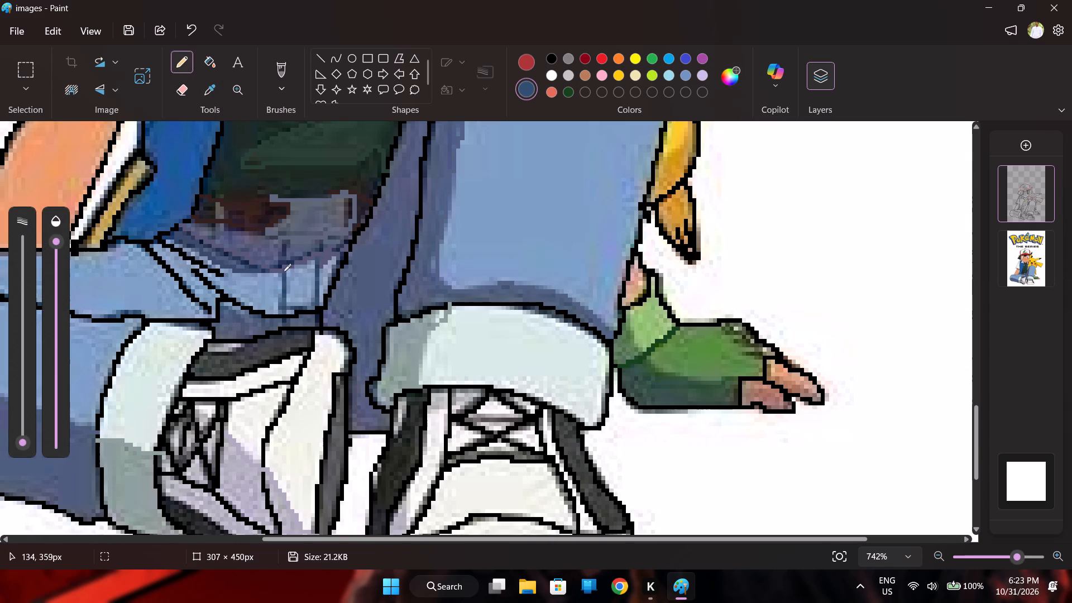
pyautogui.moveTo(284, 269); pyautogui.dragTo(283, 314)
pyautogui.moveTo(283, 314); pyautogui.dragTo(283, 312)
pyautogui.moveTo(286, 281); pyautogui.dragTo(285, 266)
pyautogui.moveTo(320, 257); pyautogui.dragTo(314, 309)
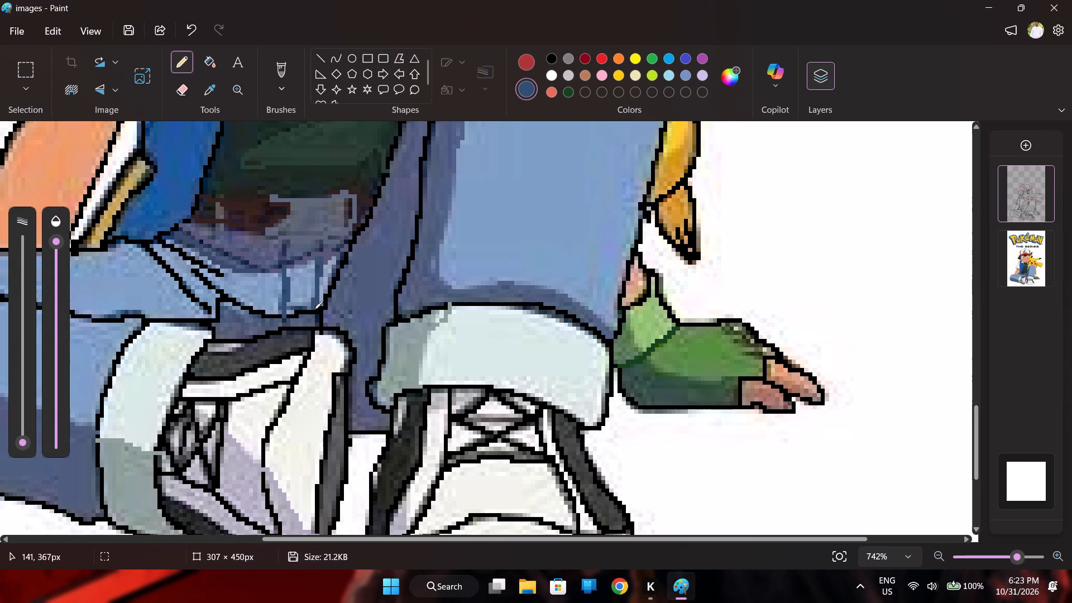
pyautogui.moveTo(314, 309); pyautogui.dragTo(314, 309)
# Sample the cap's off-white and fill the half of its front panel away from Pikachu.
pyautogui.scroll(-1, 277, 255)
pyautogui.scroll(2, 277, 254)
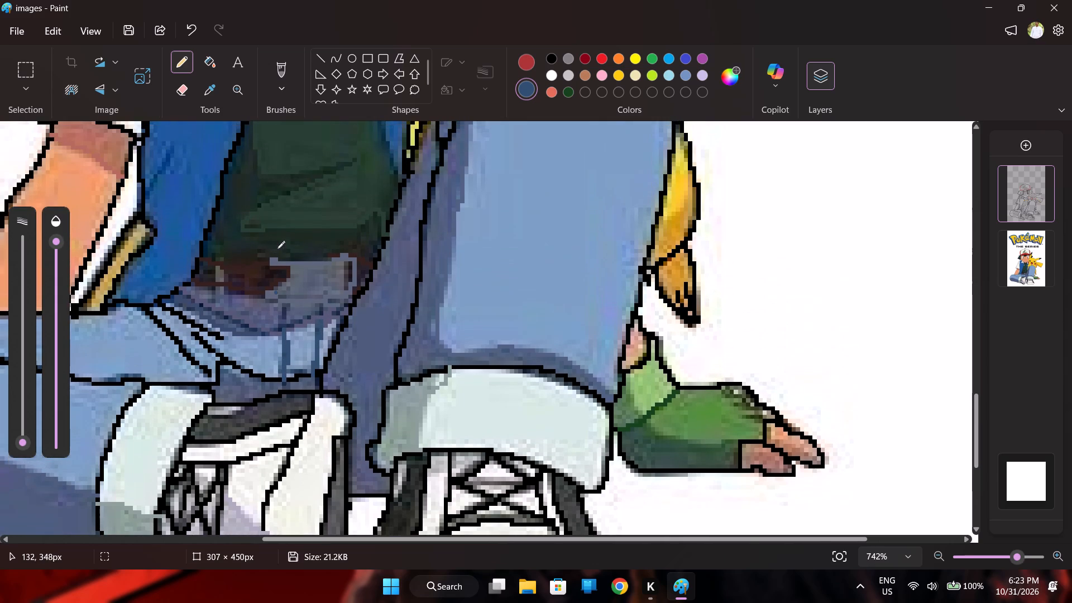
pyautogui.scroll(5, 277, 249)
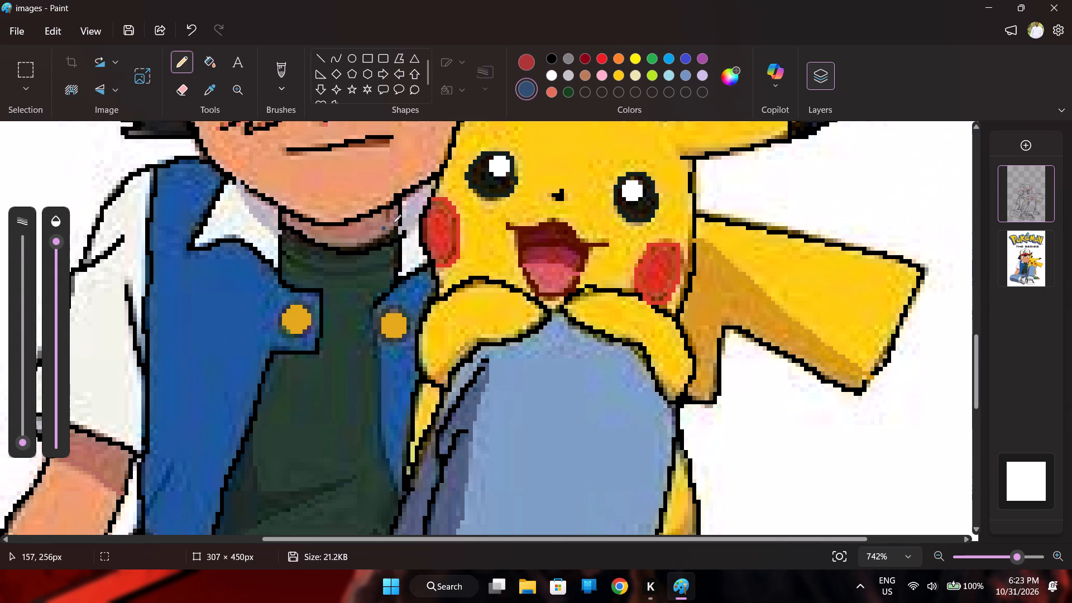
pyautogui.scroll(6, 214, 291)
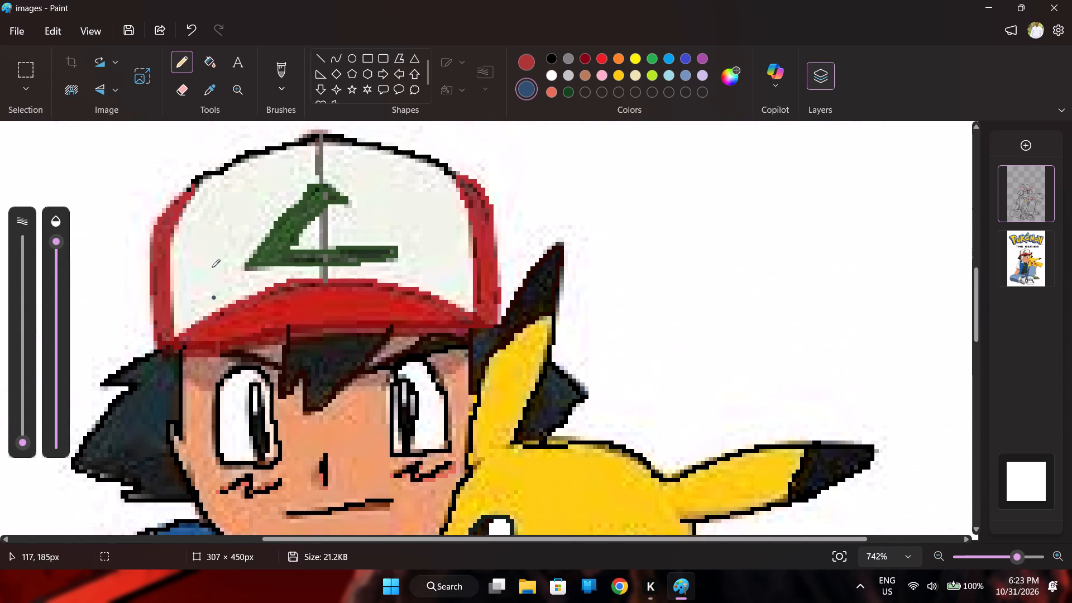
pyautogui.click(208, 60)
pyautogui.click(208, 84)
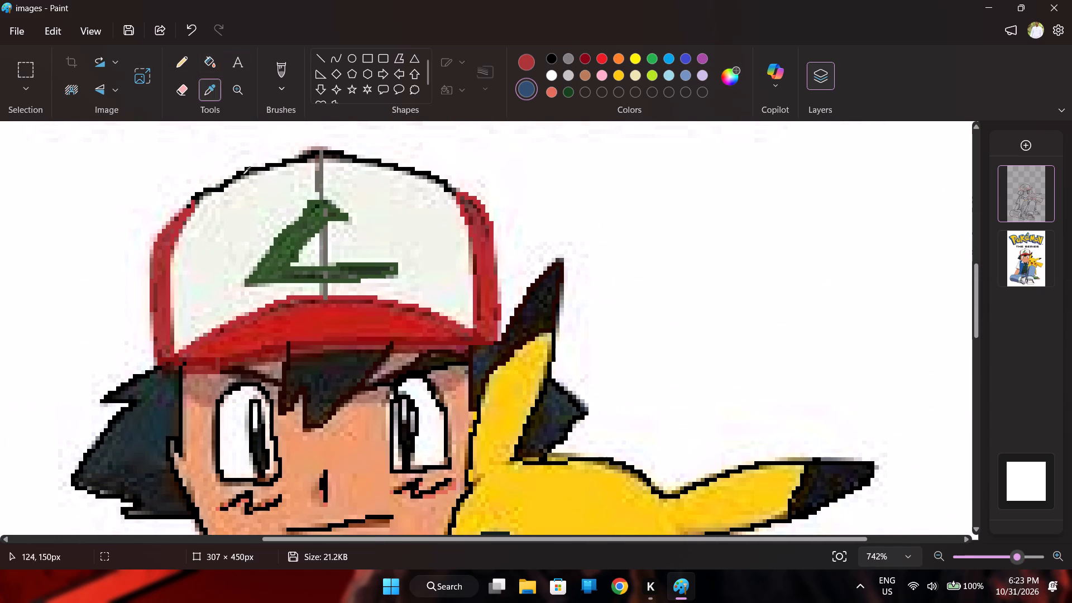
pyautogui.doubleClick(250, 205)
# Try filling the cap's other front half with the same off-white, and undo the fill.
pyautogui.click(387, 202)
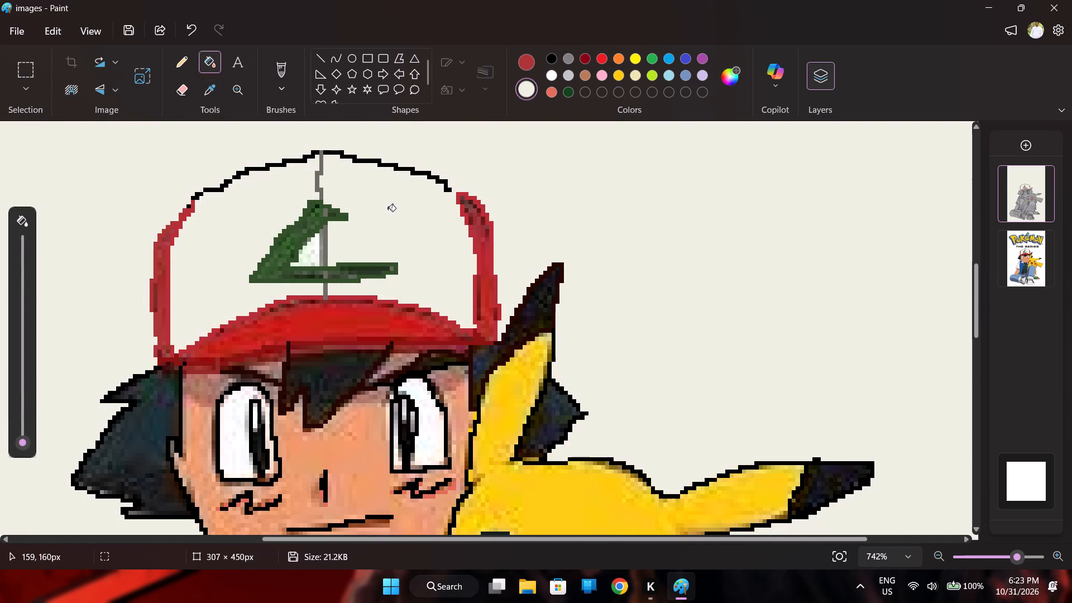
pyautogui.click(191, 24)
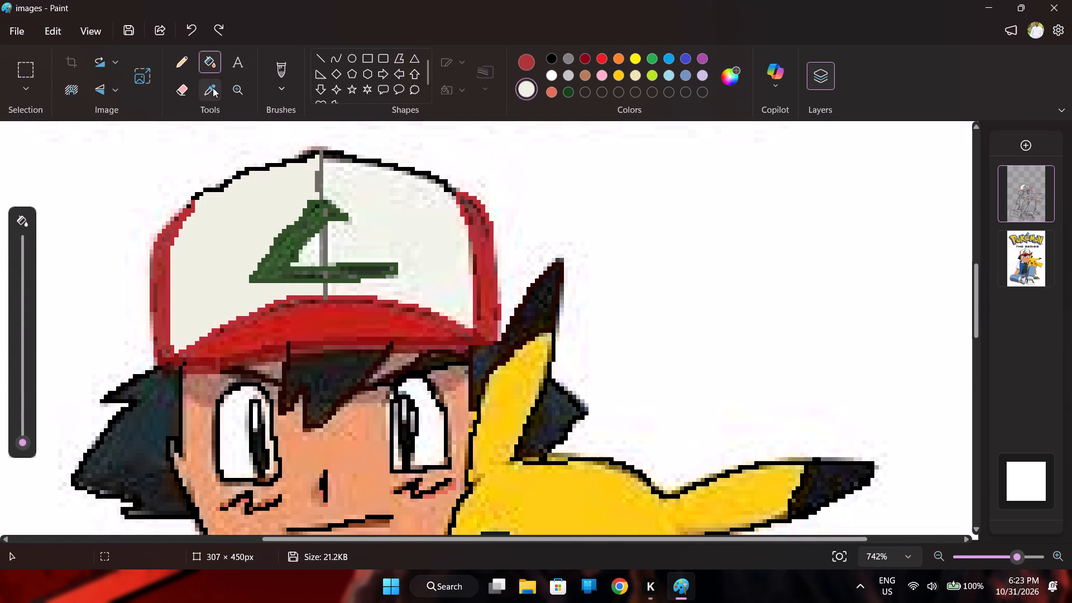
# Close the gap in the cap's outline in black where the white front meets the red side nearest Pikachu.
pyautogui.click(179, 63)
pyautogui.click(214, 93)
pyautogui.click(558, 65)
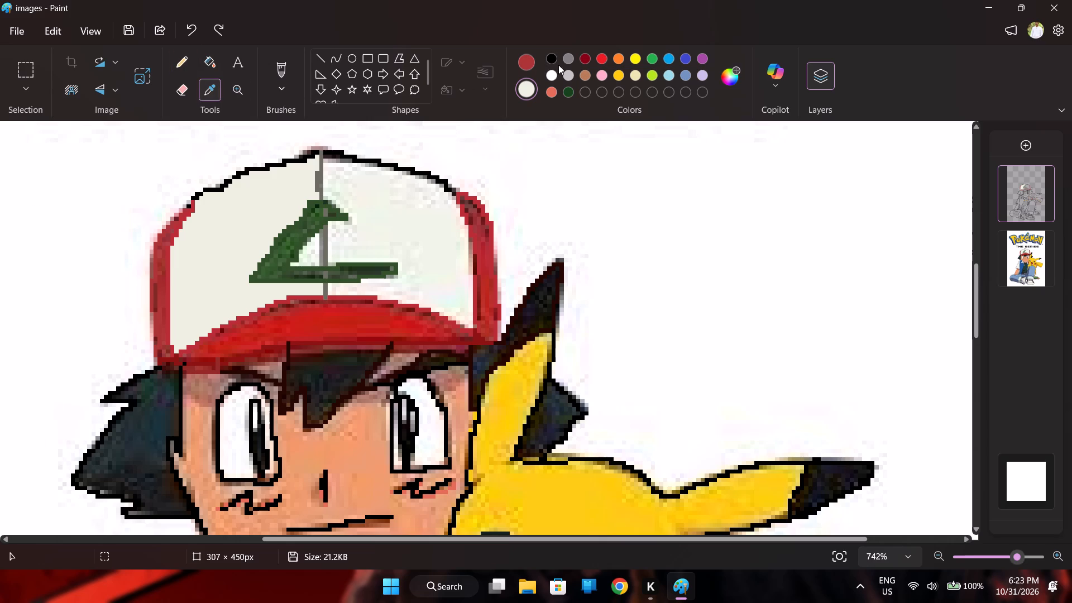
pyautogui.click(185, 65)
pyautogui.click(557, 61)
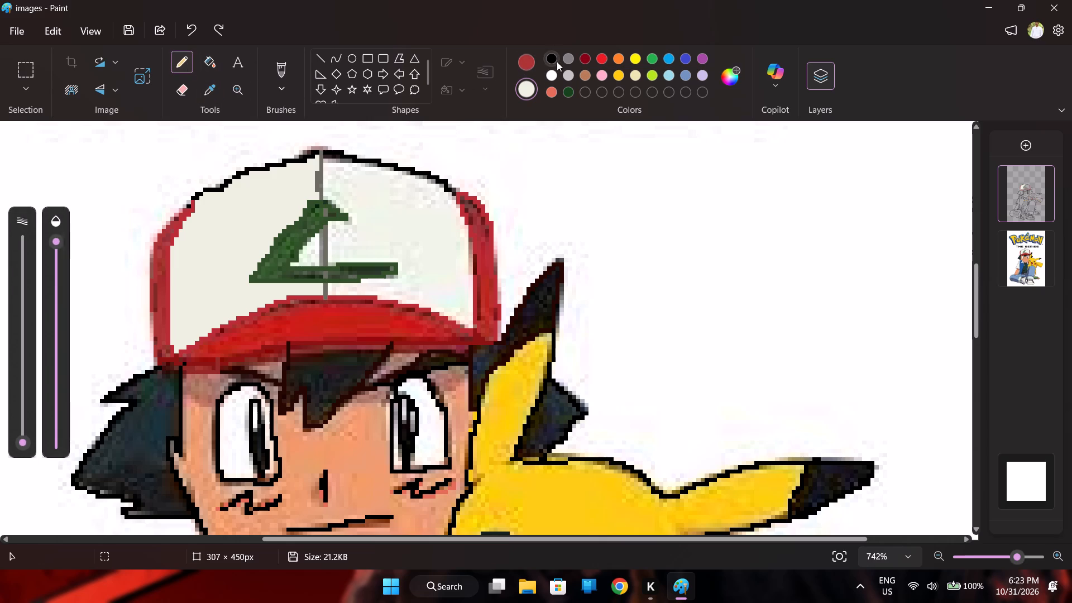
pyautogui.doubleClick(455, 193)
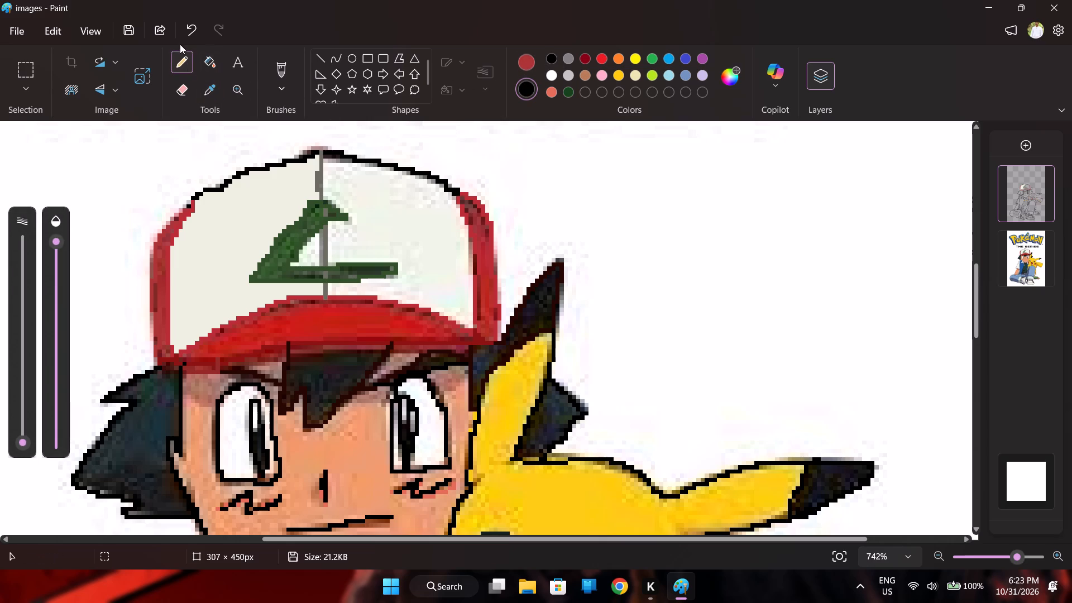
# Sample the off-white of the cap's front half on Pikachu's side and fill that half.
pyautogui.click(207, 61)
pyautogui.click(213, 86)
pyautogui.doubleClick(374, 191)
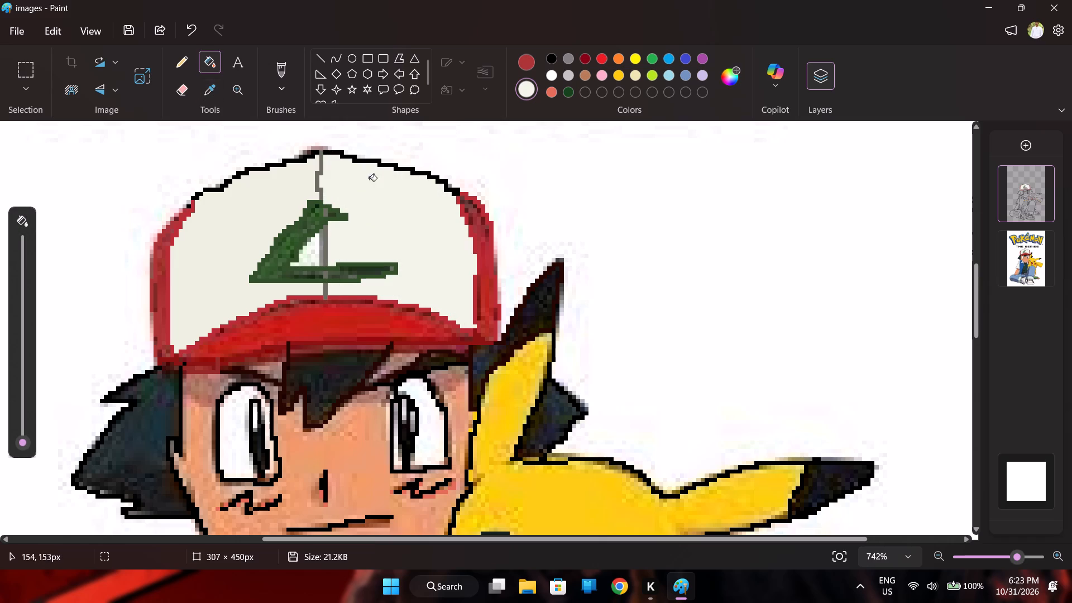
# Sample the cap emblem's green and fill all parts of the emblem with it.
pyautogui.click(210, 91)
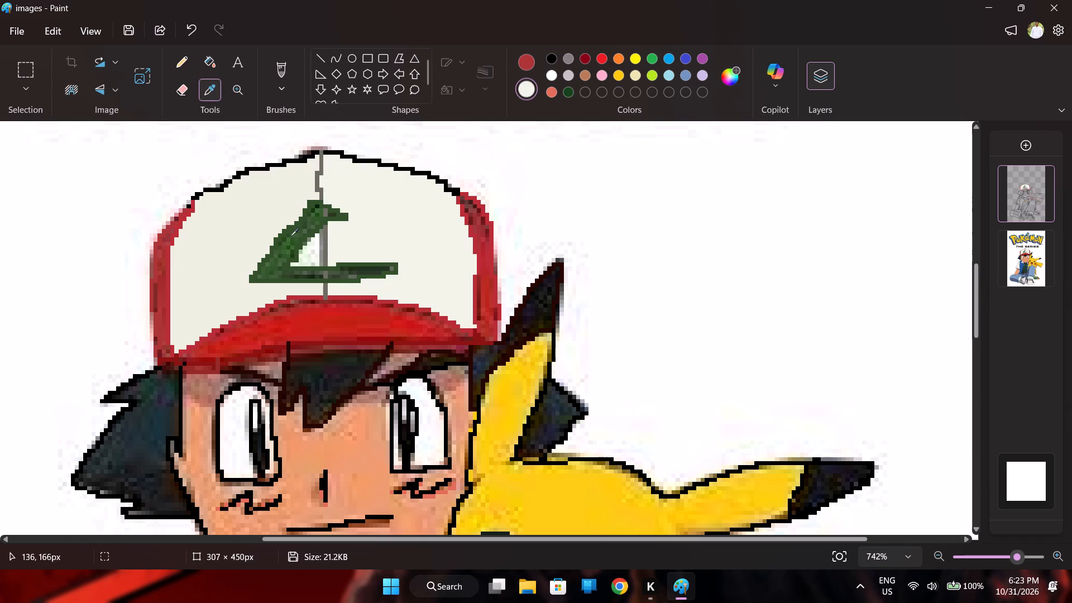
pyautogui.doubleClick(294, 238)
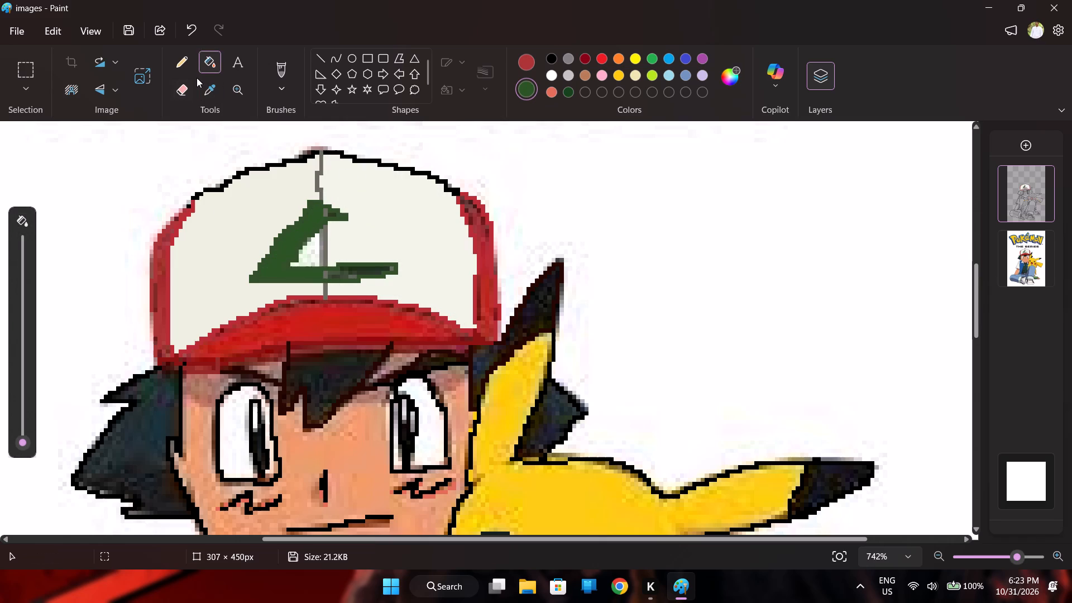
pyautogui.click(340, 277)
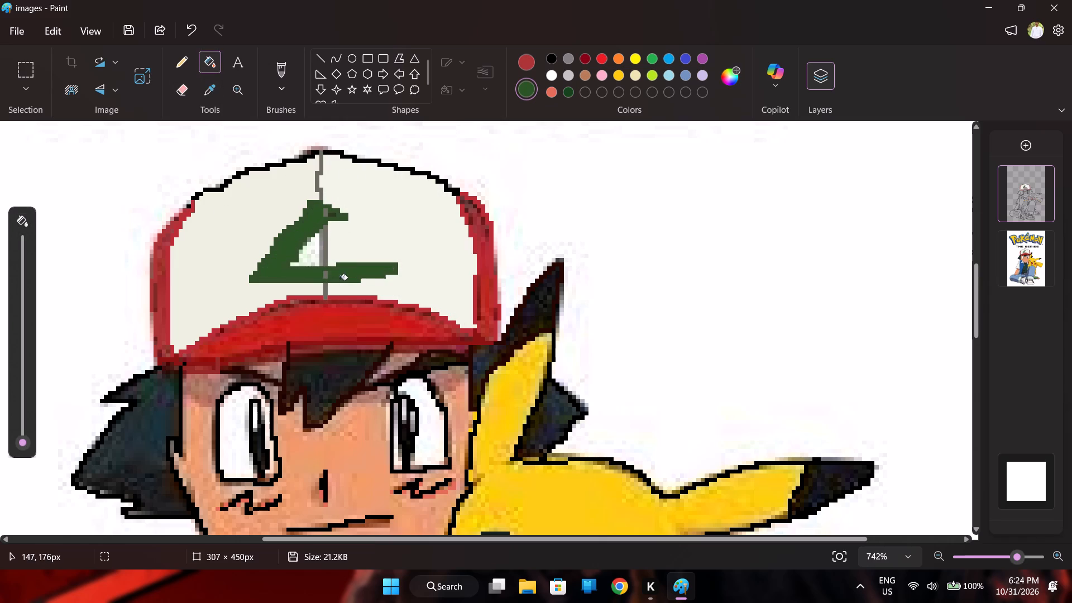
pyautogui.click(332, 215)
# Fill both red side panels of the cap with their sampled dull red, and the brim with its sampled bright red.
pyautogui.click(208, 85)
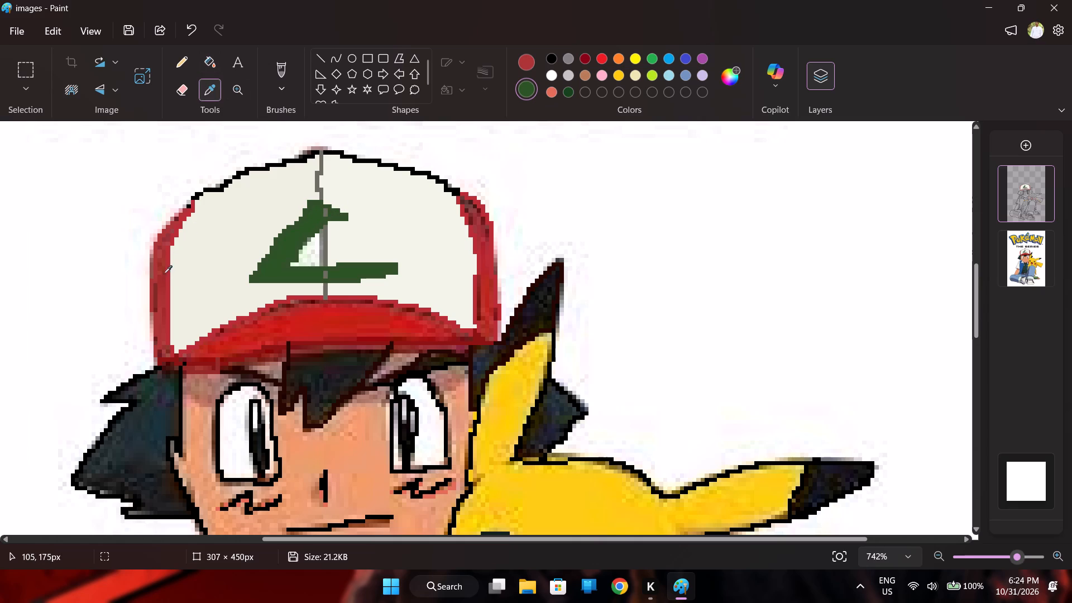
pyautogui.doubleClick(159, 271)
pyautogui.click(485, 258)
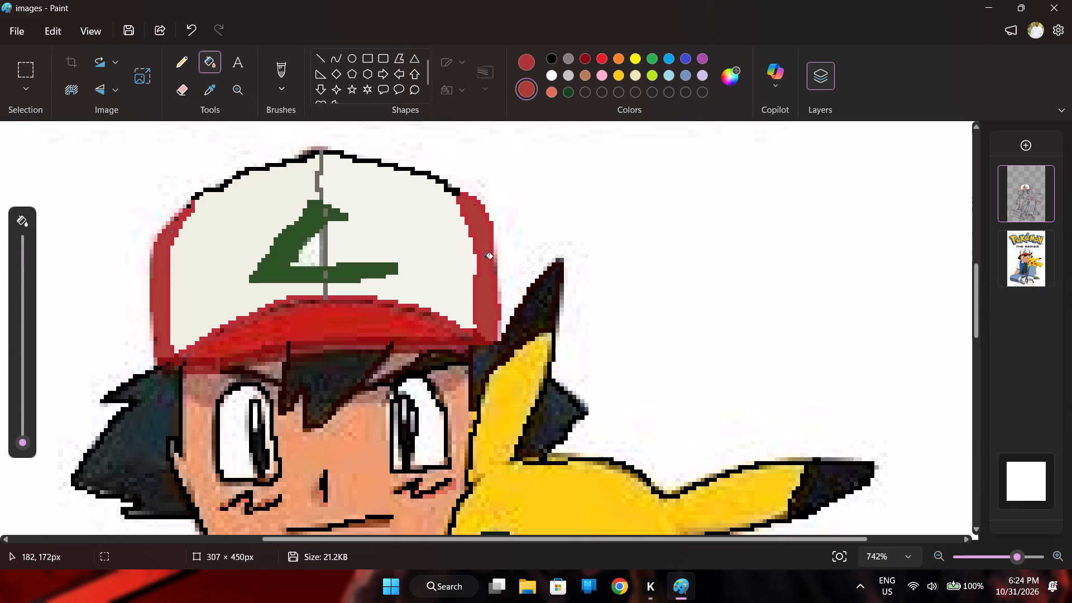
pyautogui.click(210, 86)
pyautogui.doubleClick(315, 322)
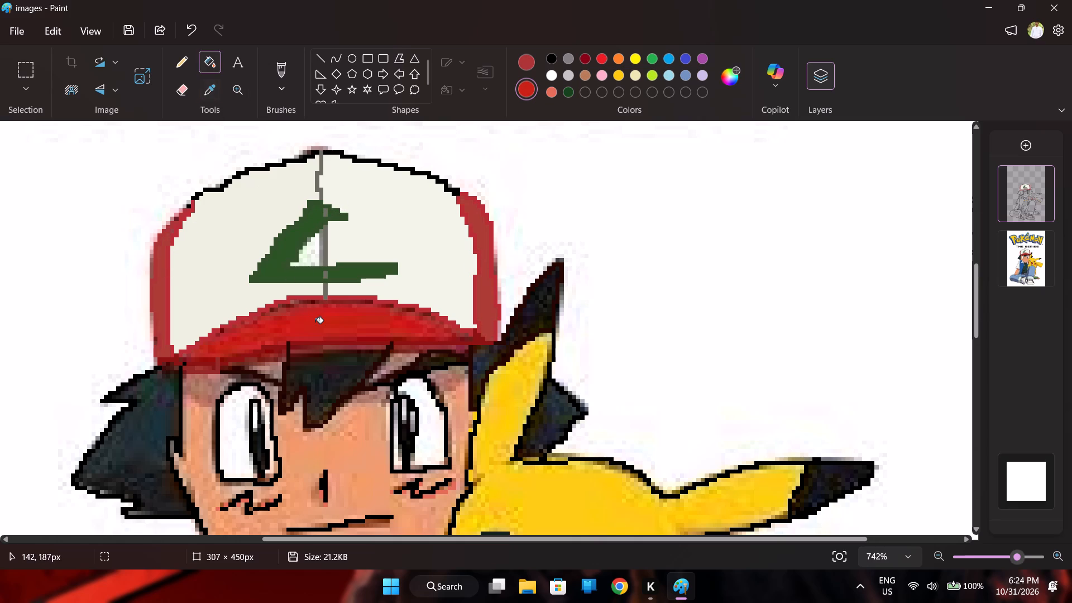
# Sample the hair's dark colour and fill the spiky hair on the side of the head away from Pikachu.
pyautogui.scroll(-1, 318, 317)
pyautogui.click(210, 85)
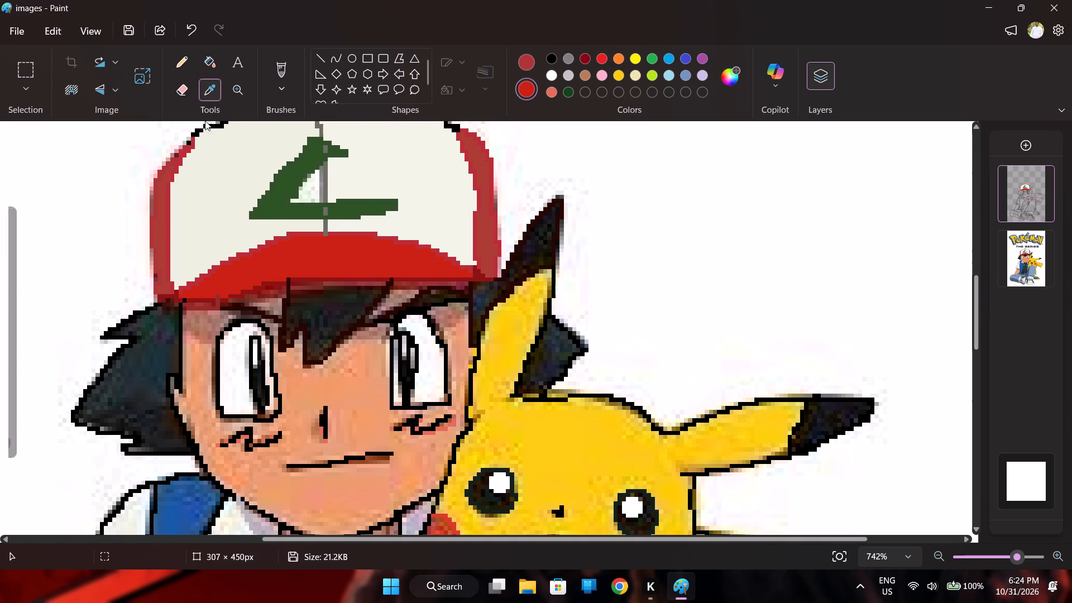
pyautogui.doubleClick(160, 341)
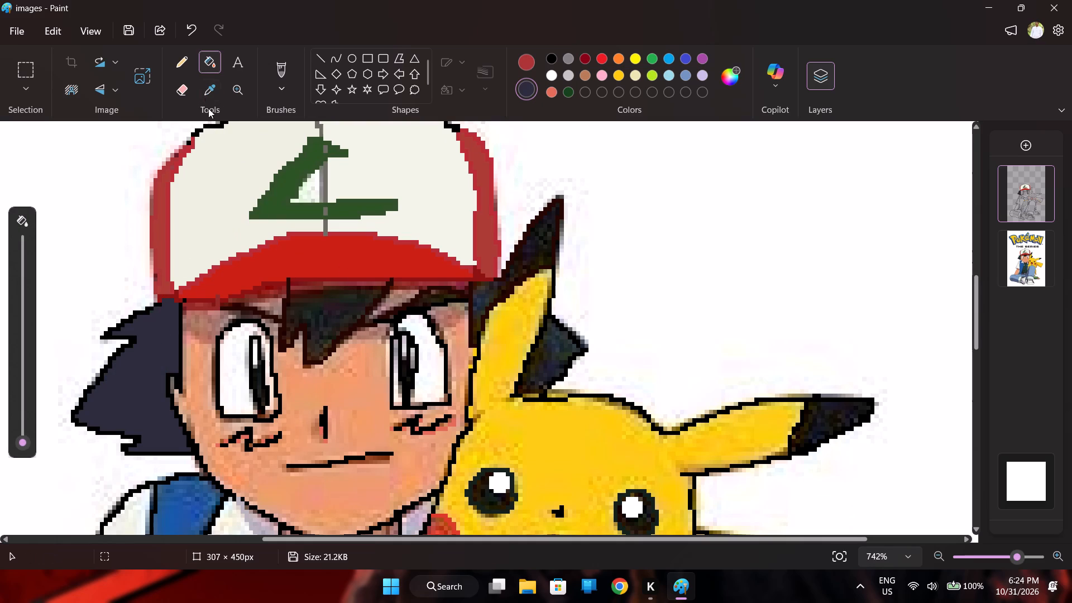
# Fill the forehead shadow away from Pikachu with its sampled brown, and the brim's underside strip above it with its sampled dull red.
pyautogui.click(212, 95)
pyautogui.doubleClick(274, 307)
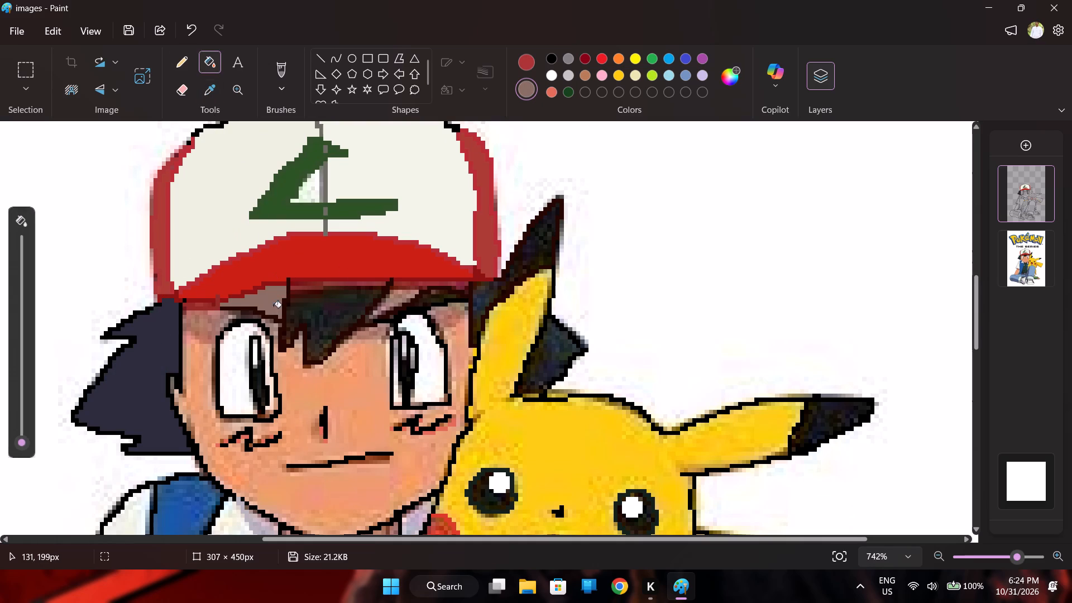
pyautogui.click(214, 95)
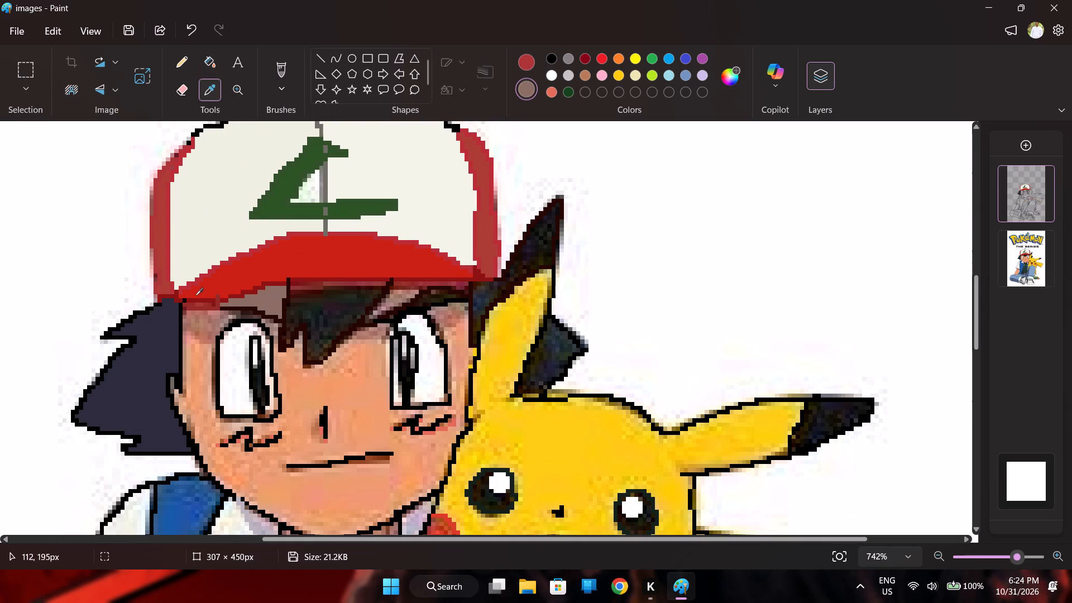
pyautogui.doubleClick(199, 304)
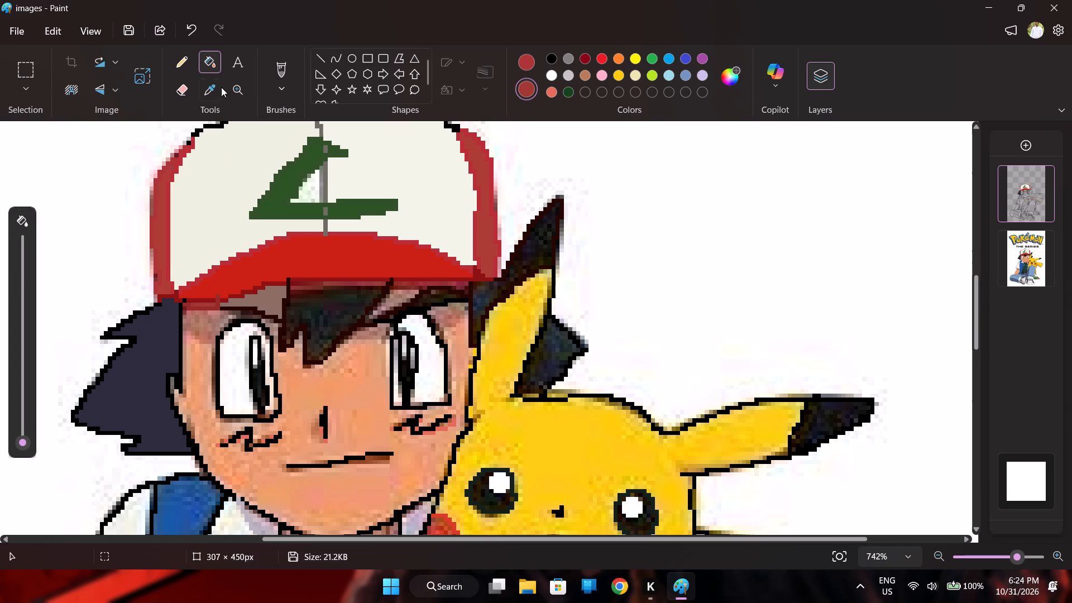
# Sample the fringe's near-black and fill the fringe hanging between the eyes.
pyautogui.click(208, 94)
pyautogui.doubleClick(338, 320)
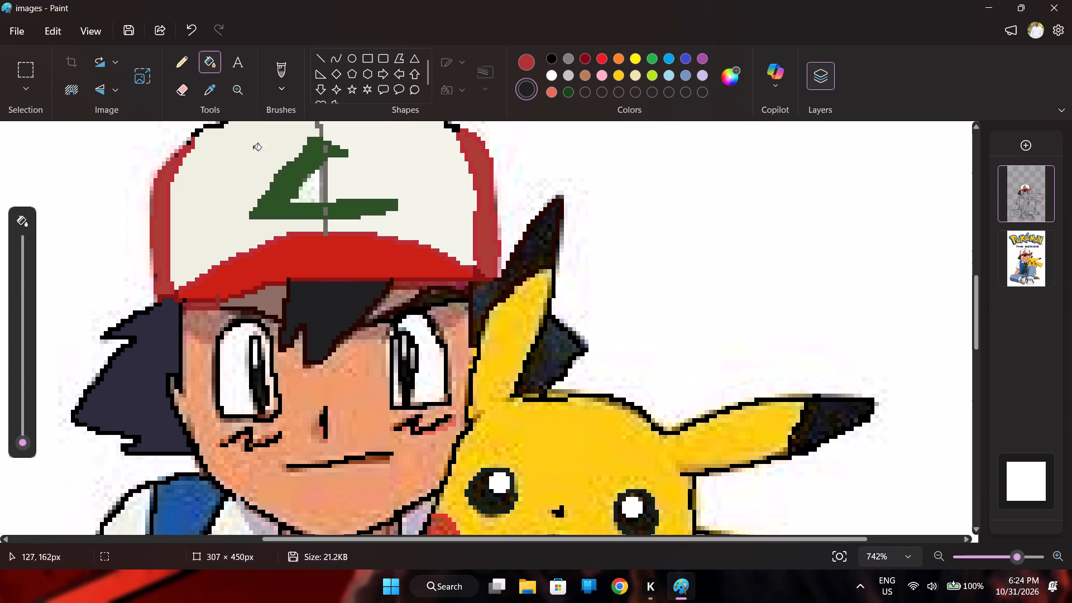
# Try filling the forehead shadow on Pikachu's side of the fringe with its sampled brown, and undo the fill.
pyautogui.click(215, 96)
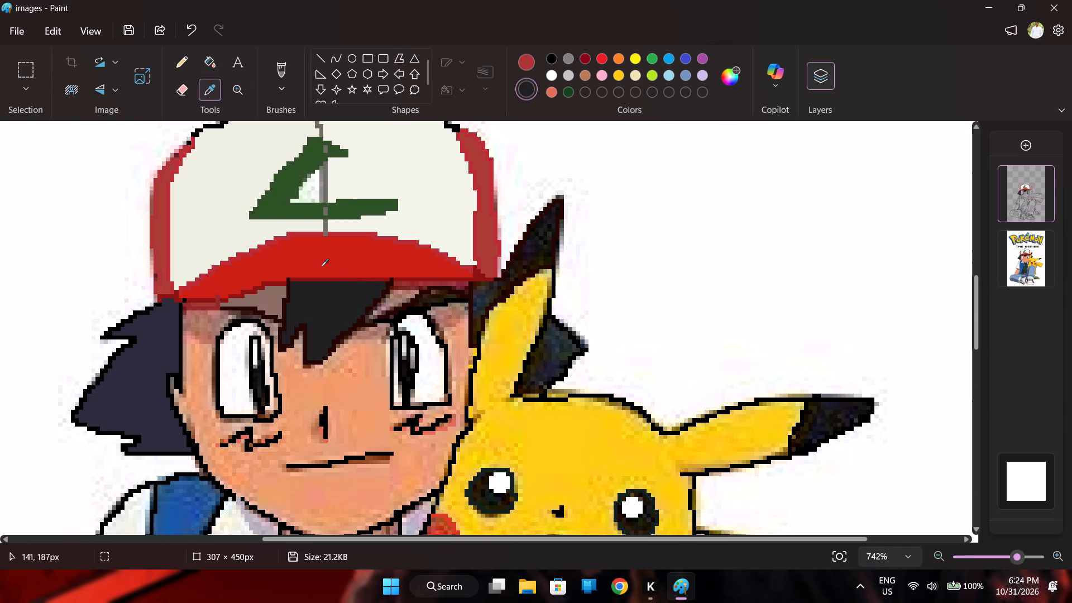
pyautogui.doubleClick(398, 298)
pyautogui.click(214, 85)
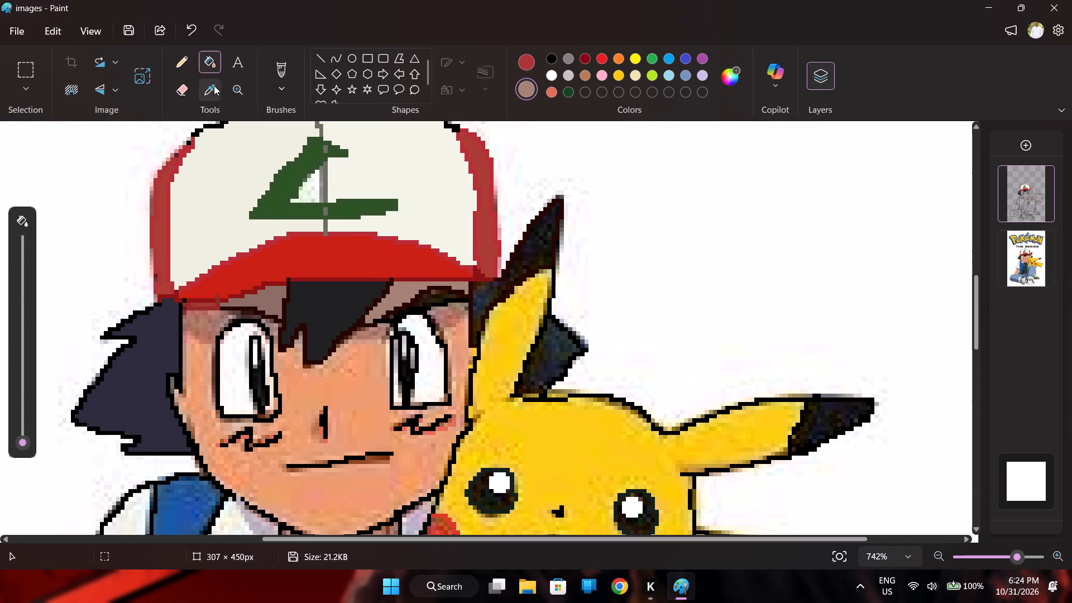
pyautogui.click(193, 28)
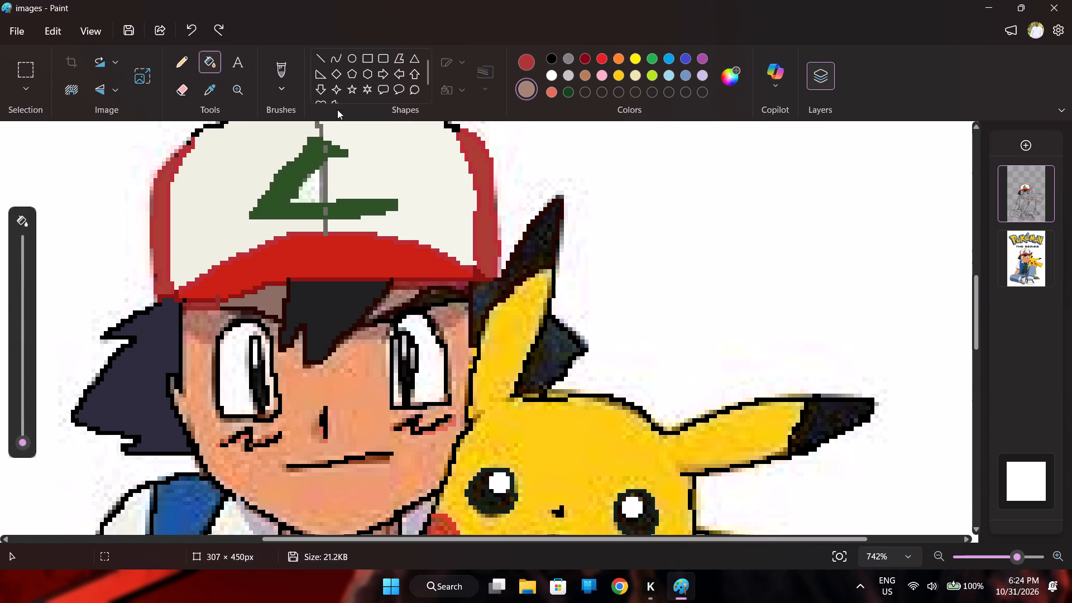
# Hide the reference layer briefly to check the outlines around the forehead shadow, and show it again.
pyautogui.click(1042, 239)
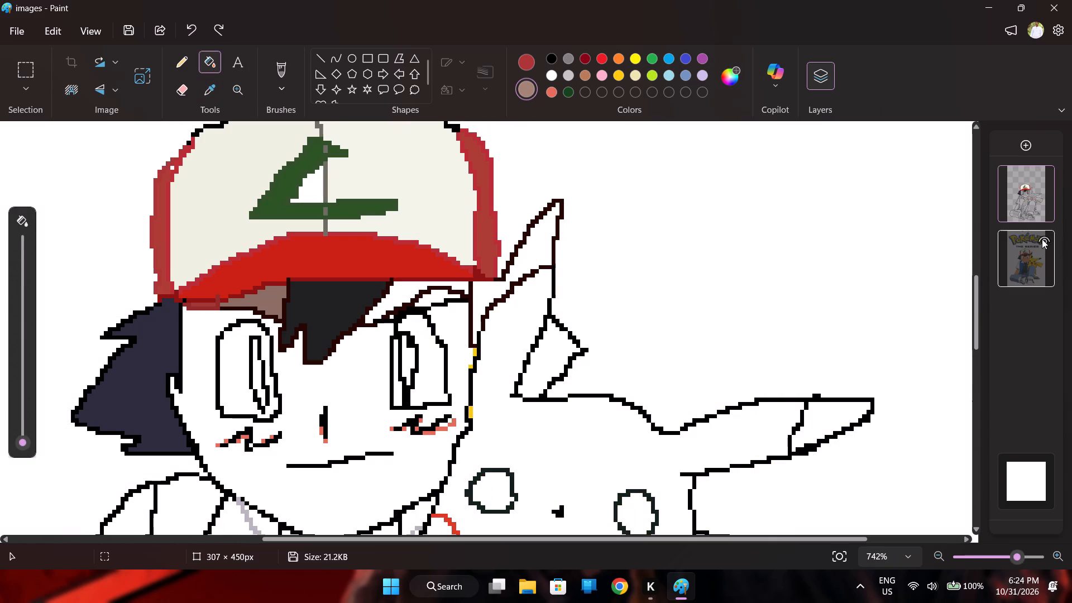
pyautogui.click(1042, 239)
# Pencil a dull red line under the cap brim from the fringe toward Pikachu's ear, and fill the underside strip with that sampled red.
pyautogui.click(184, 63)
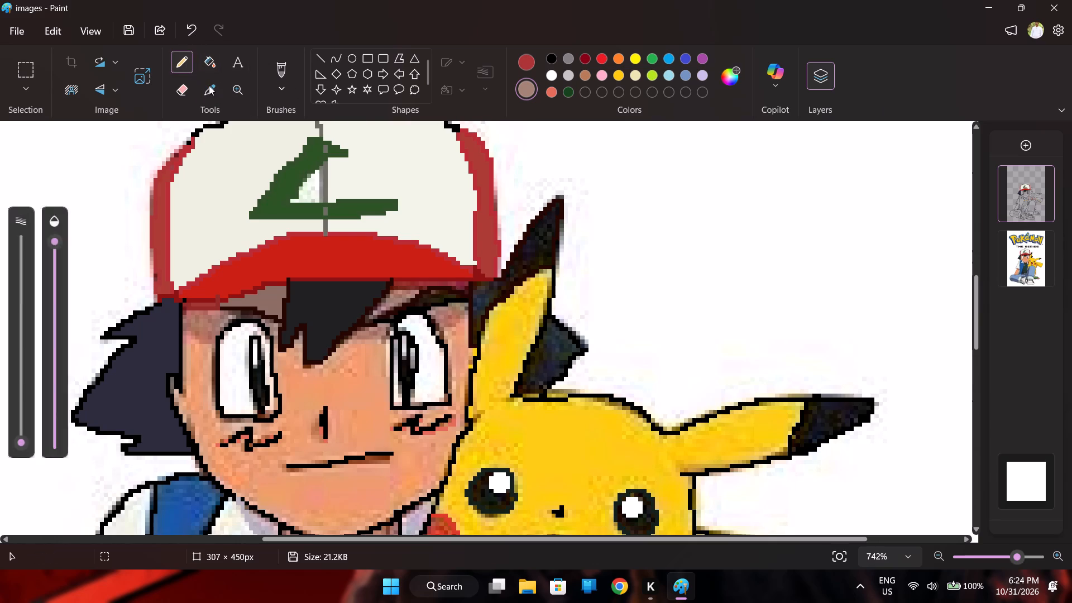
pyautogui.click(214, 90)
pyautogui.click(417, 282)
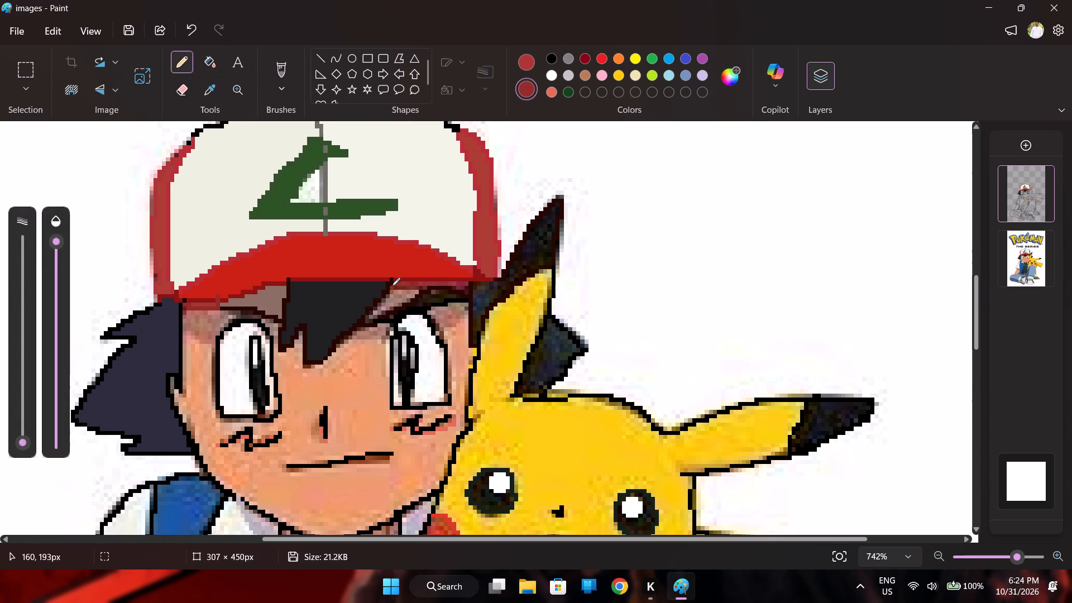
pyautogui.moveTo(391, 288); pyautogui.dragTo(465, 287)
pyautogui.moveTo(465, 287); pyautogui.dragTo(475, 279)
pyautogui.click(213, 83)
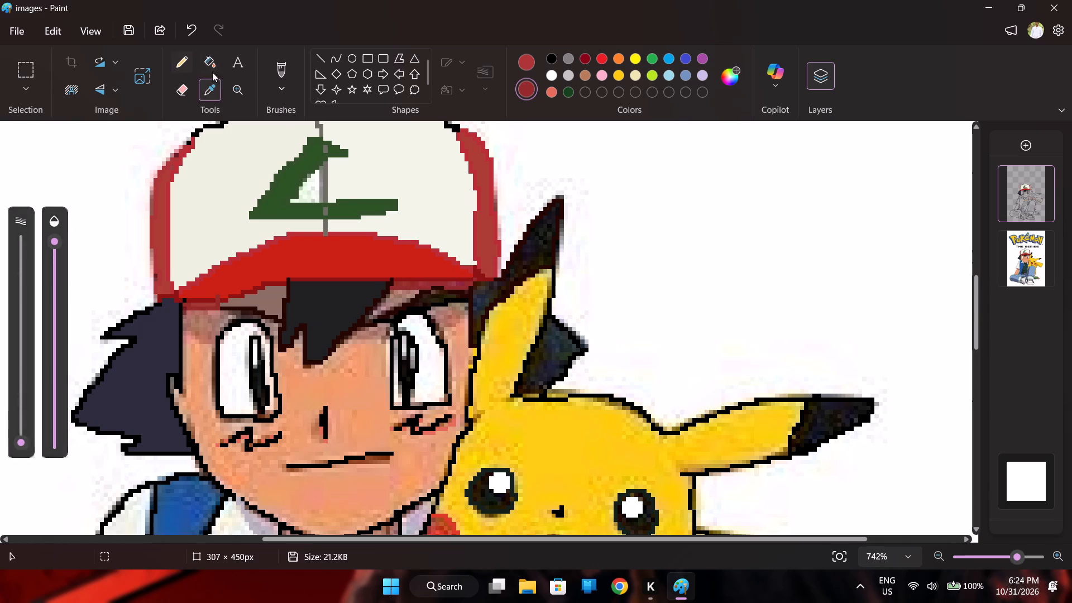
pyautogui.click(211, 66)
pyautogui.click(211, 87)
pyautogui.doubleClick(417, 283)
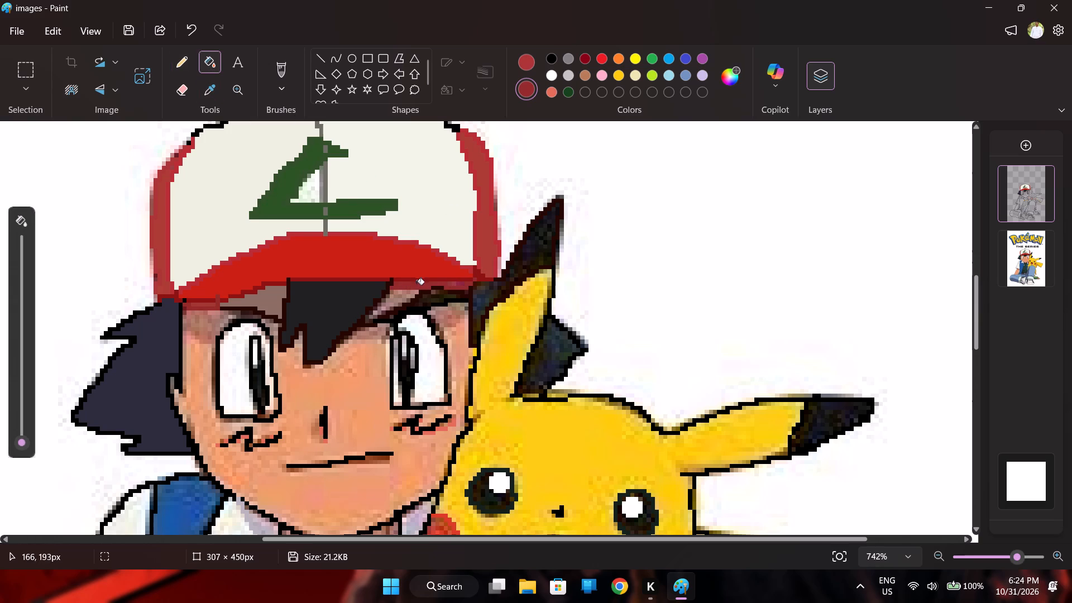
# Fill the forehead shadow on Pikachu's side with its sampled brown, and the eyebrow below it with its sampled dark brown.
pyautogui.click(208, 92)
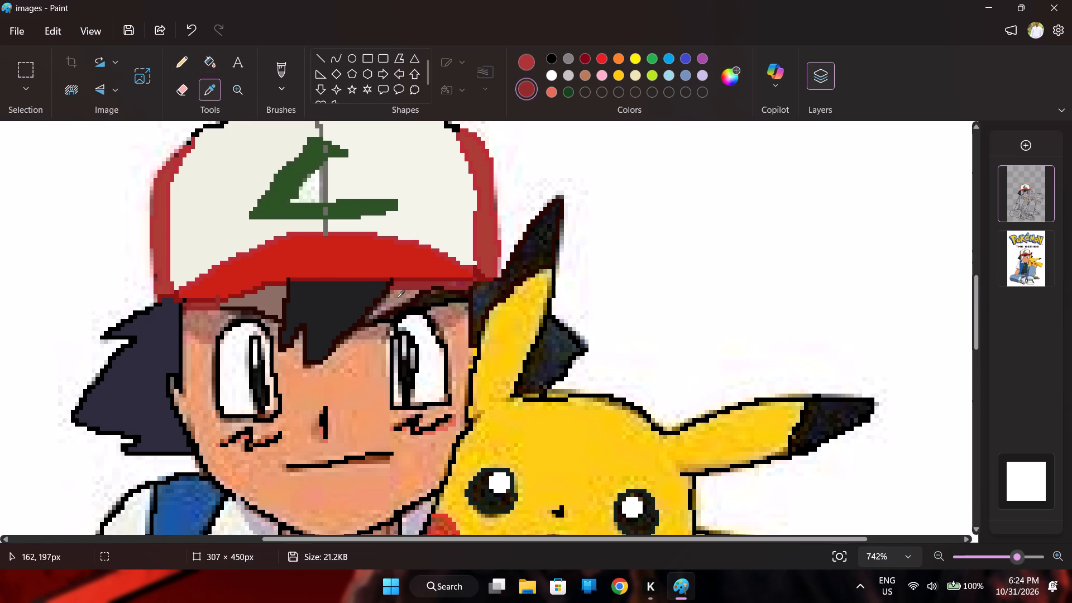
pyautogui.doubleClick(397, 298)
pyautogui.click(210, 89)
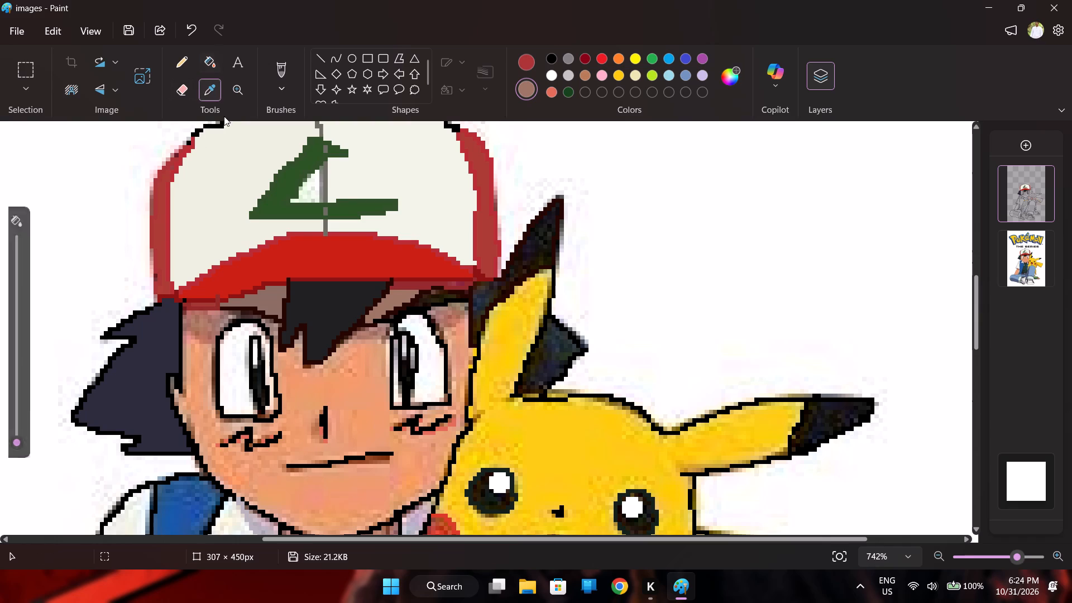
pyautogui.doubleClick(431, 296)
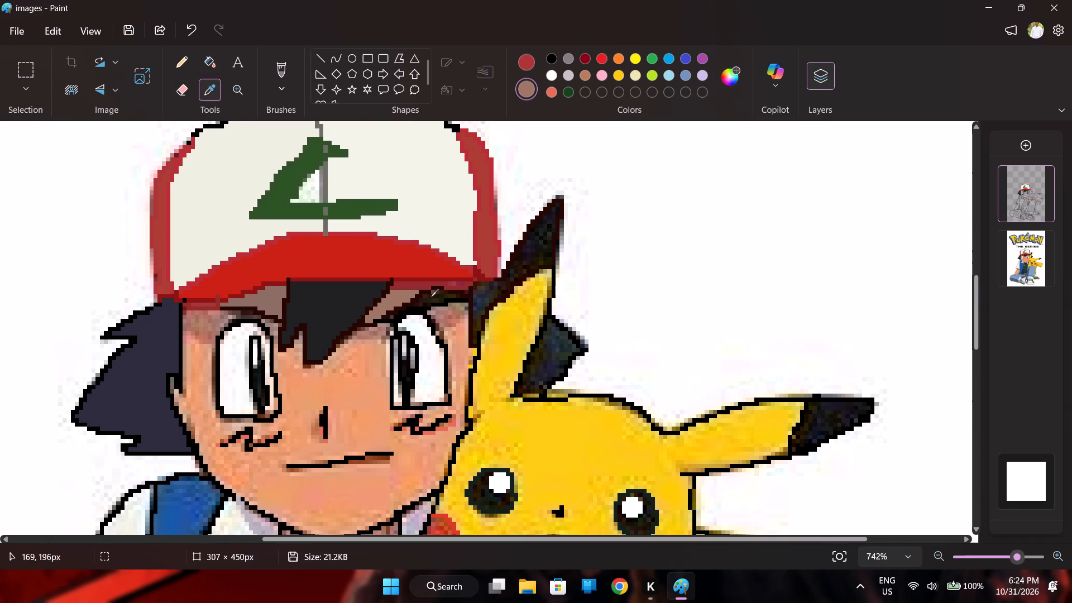
pyautogui.click(426, 301)
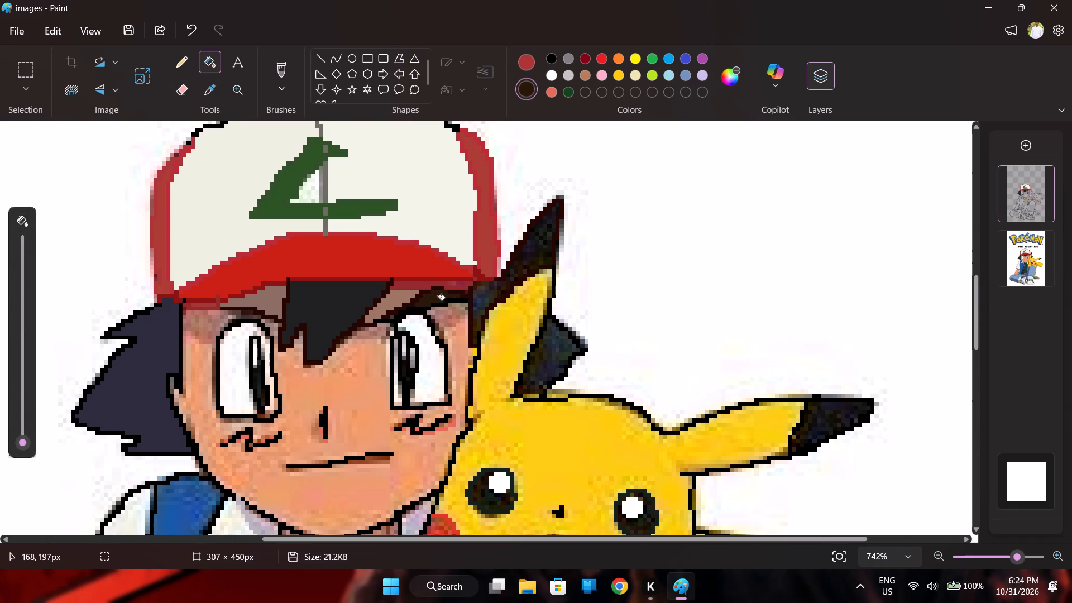
# Fill the boy's face with its sampled skin orange and the whites of both his eyes with sampled white.
pyautogui.click(208, 92)
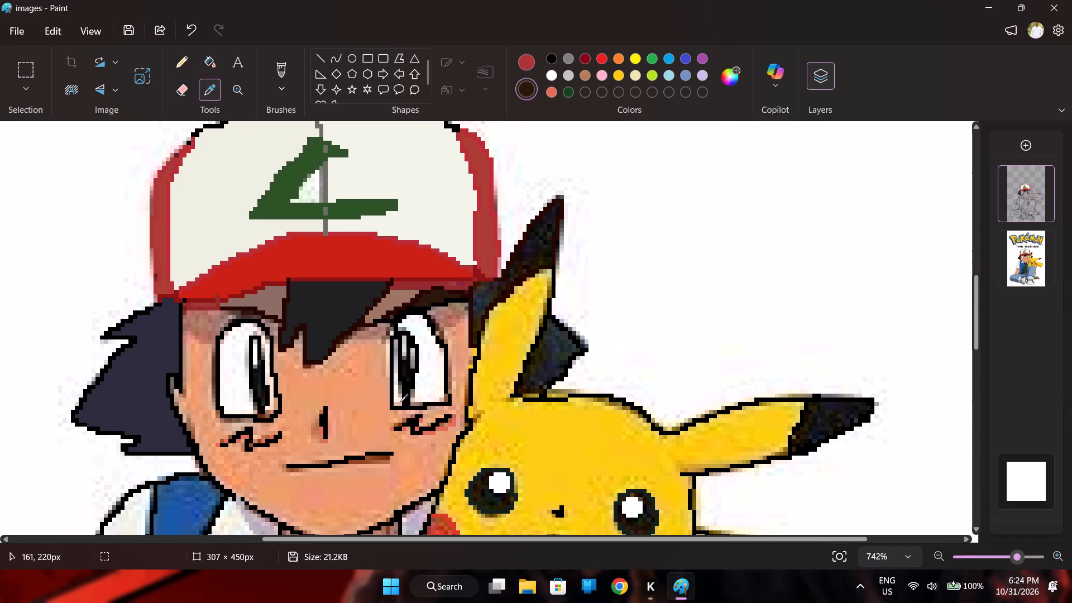
pyautogui.doubleClick(361, 416)
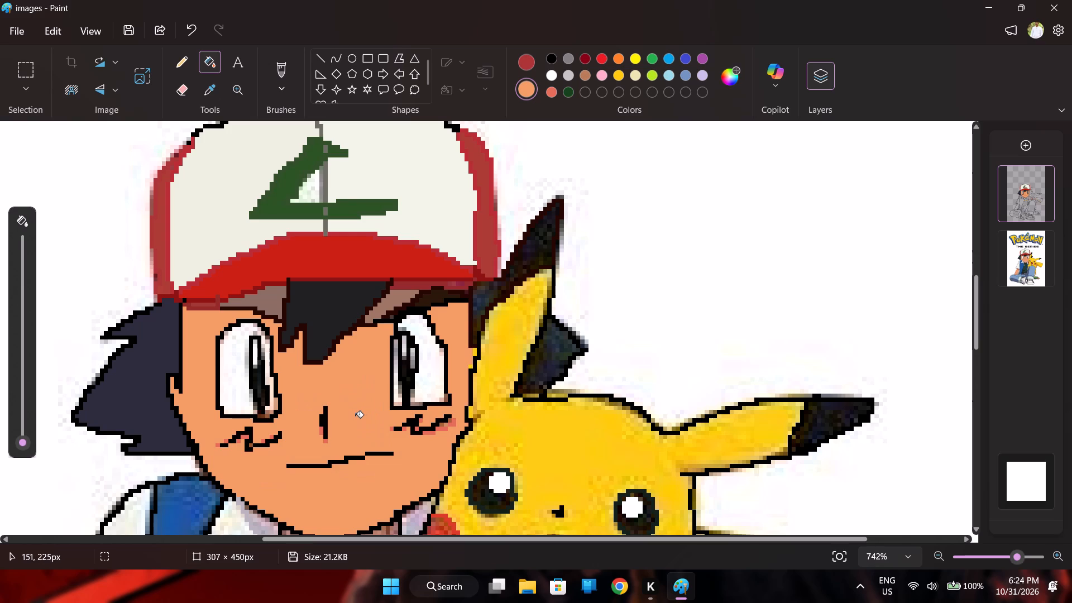
pyautogui.click(213, 82)
pyautogui.doubleClick(237, 385)
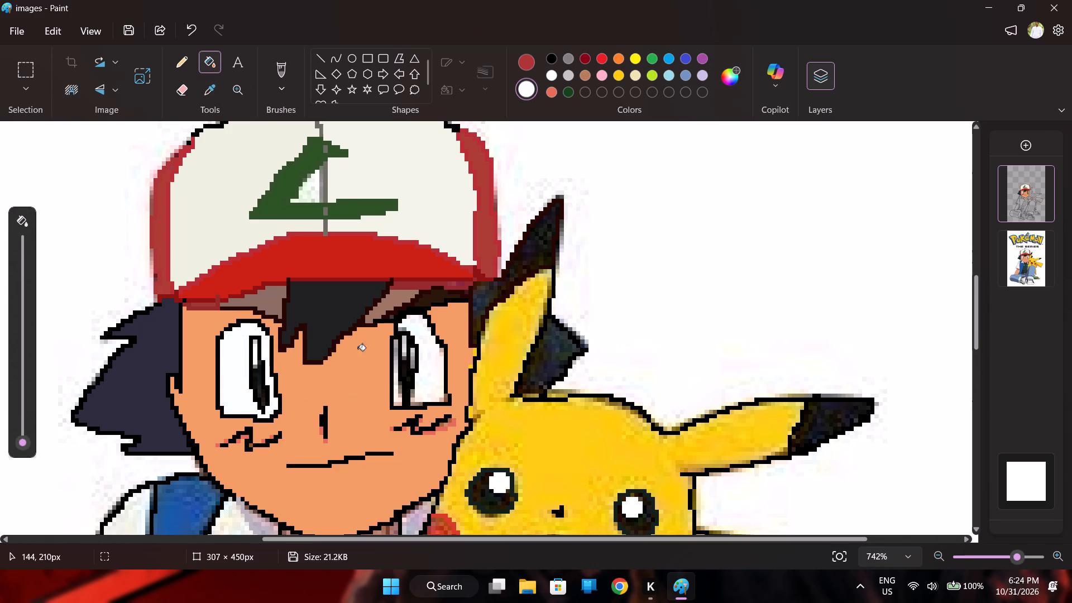
pyautogui.click(436, 368)
# Refill the boy's eyebrow nearest Pikachu with its sampled dark brown, and fill Pikachu's upright ear tip with its sampled near-black.
pyautogui.scroll(-1, 398, 352)
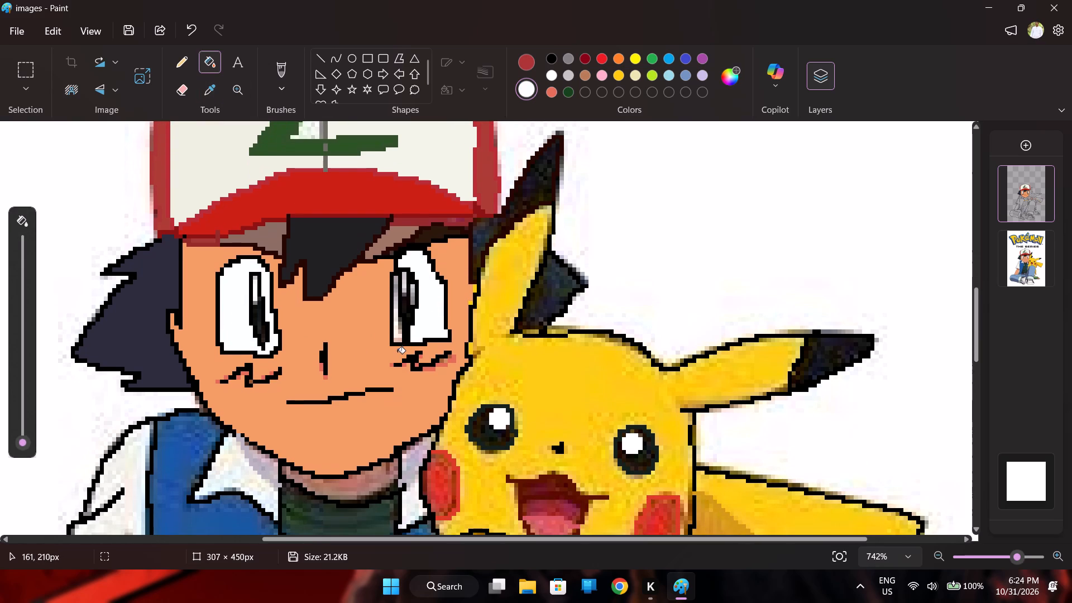
pyautogui.click(207, 93)
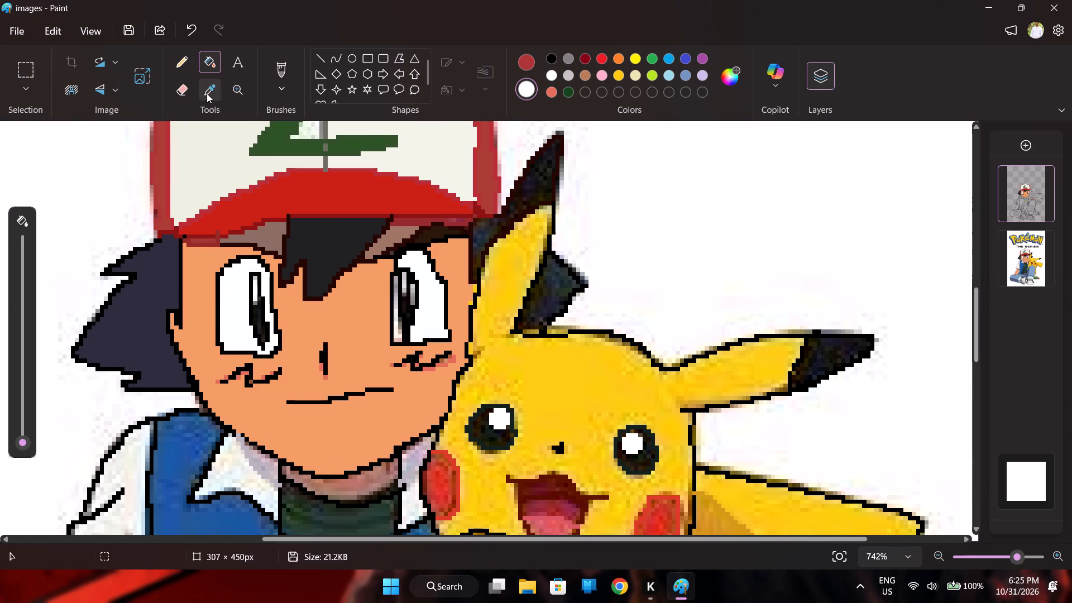
pyautogui.doubleClick(437, 233)
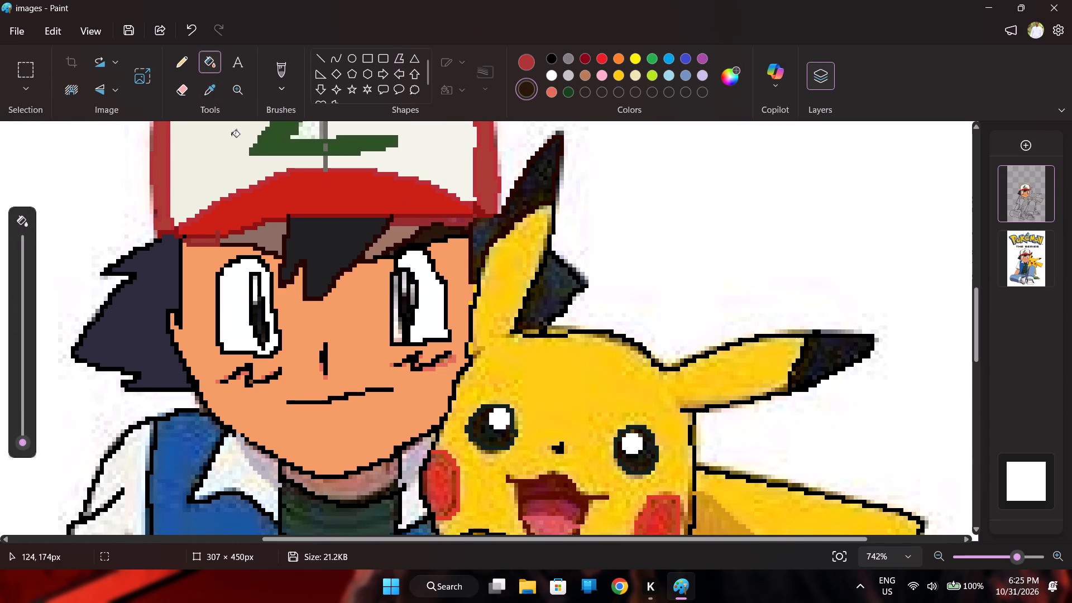
pyautogui.click(214, 93)
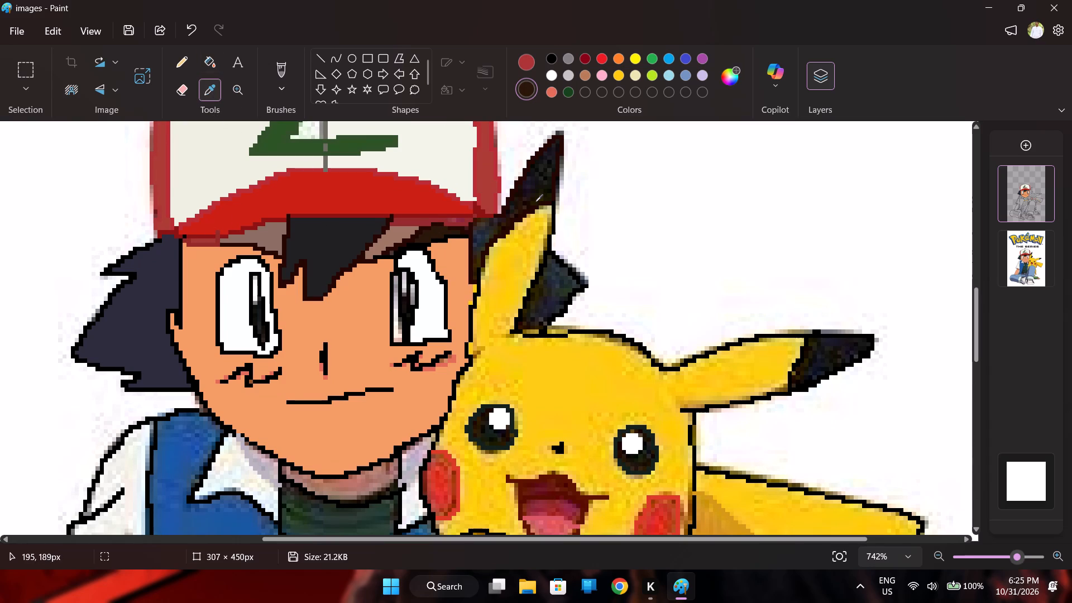
pyautogui.doubleClick(536, 195)
# Fill Pikachu's head and ears with the sampled yellow, and the hair tuft behind the upright ear with its sampled dark navy.
pyautogui.click(208, 91)
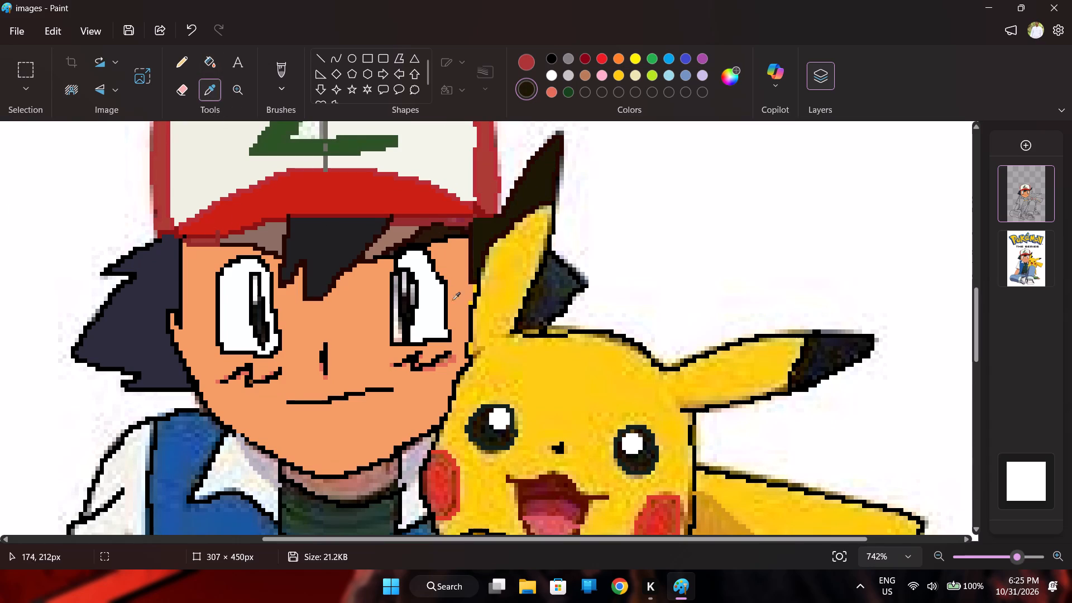
pyautogui.doubleClick(499, 283)
pyautogui.scroll(-3, 508, 292)
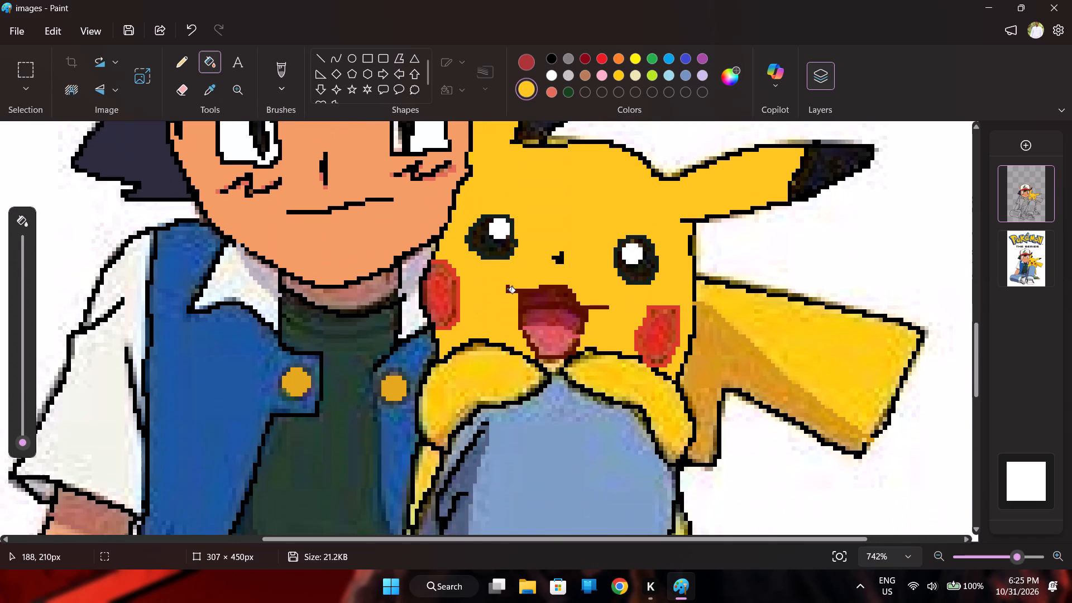
pyautogui.scroll(3, 508, 292)
pyautogui.click(205, 94)
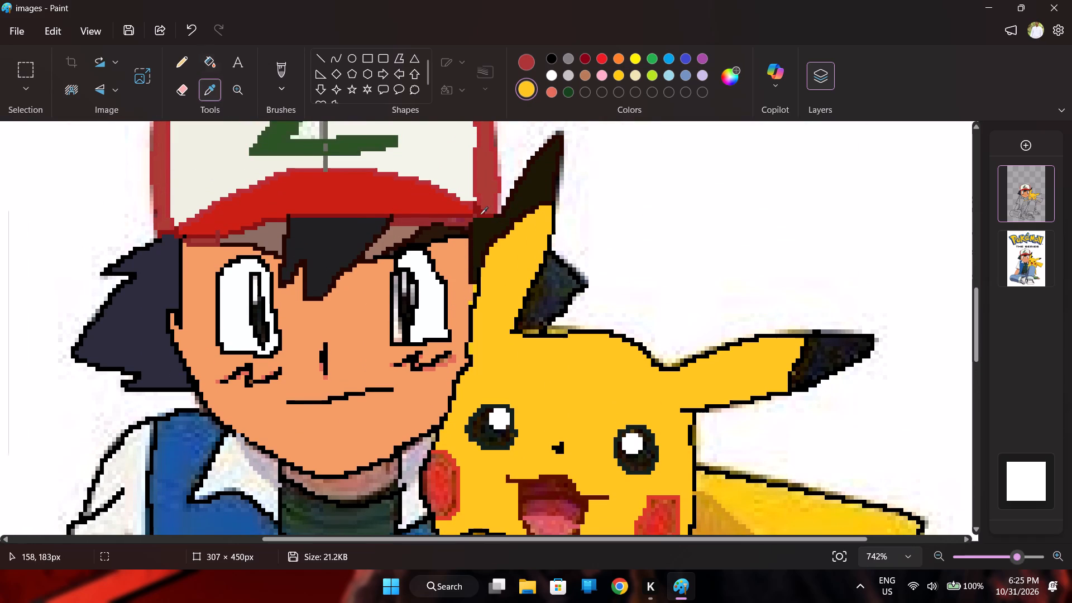
pyautogui.doubleClick(550, 286)
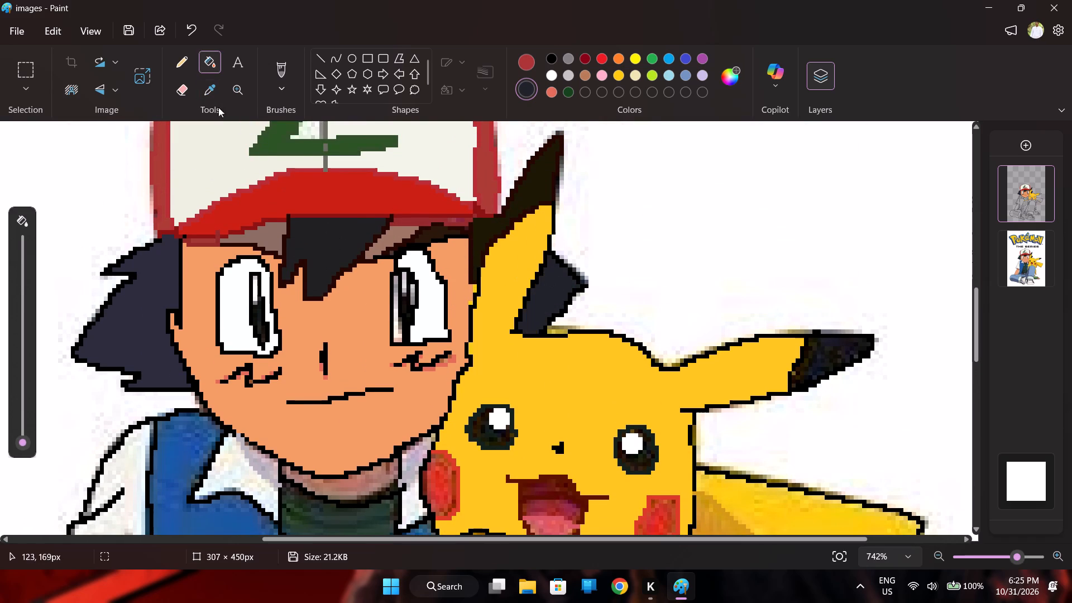
# Sample the black of Pikachu's eye and fill the dark areas of both eyes with it.
pyautogui.click(207, 90)
pyautogui.doubleClick(481, 432)
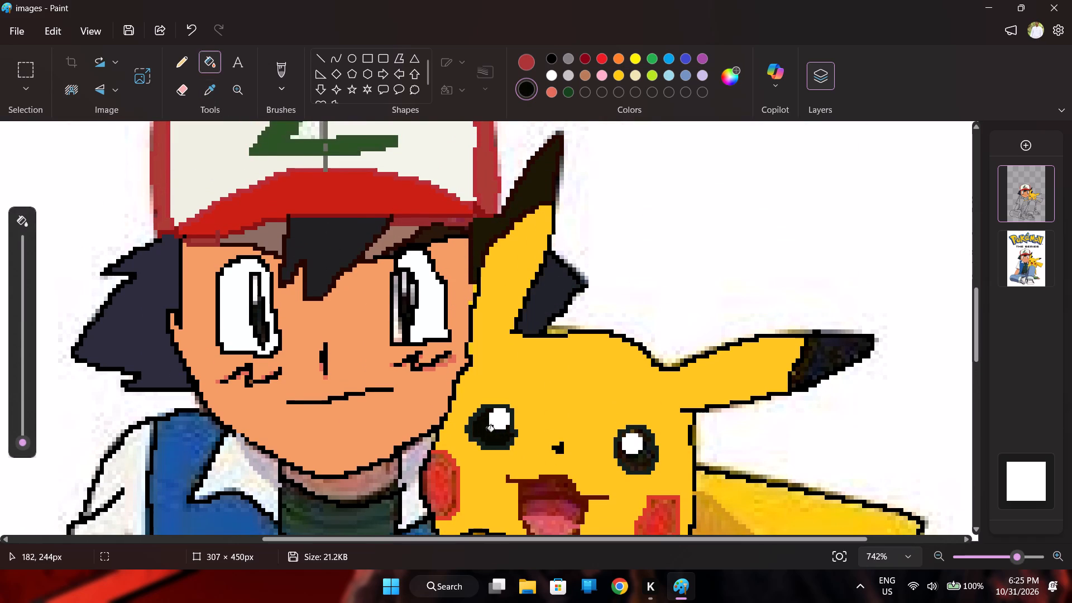
pyautogui.click(649, 455)
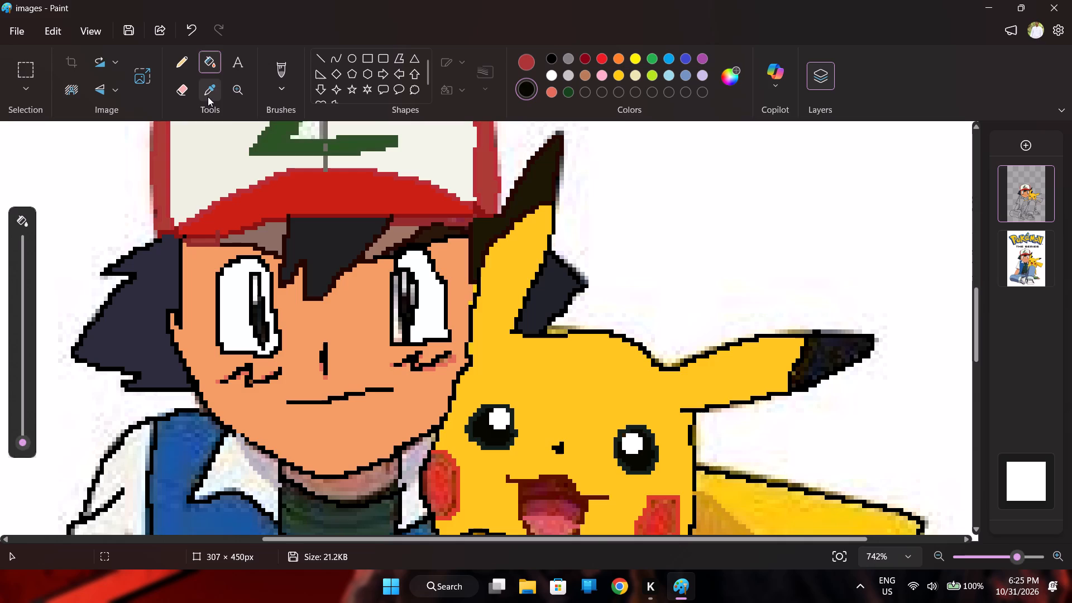
# Fill each of Pikachu's two cheeks with the red sampled from it.
pyautogui.click(208, 97)
pyautogui.scroll(-1, 357, 245)
pyautogui.doubleClick(442, 420)
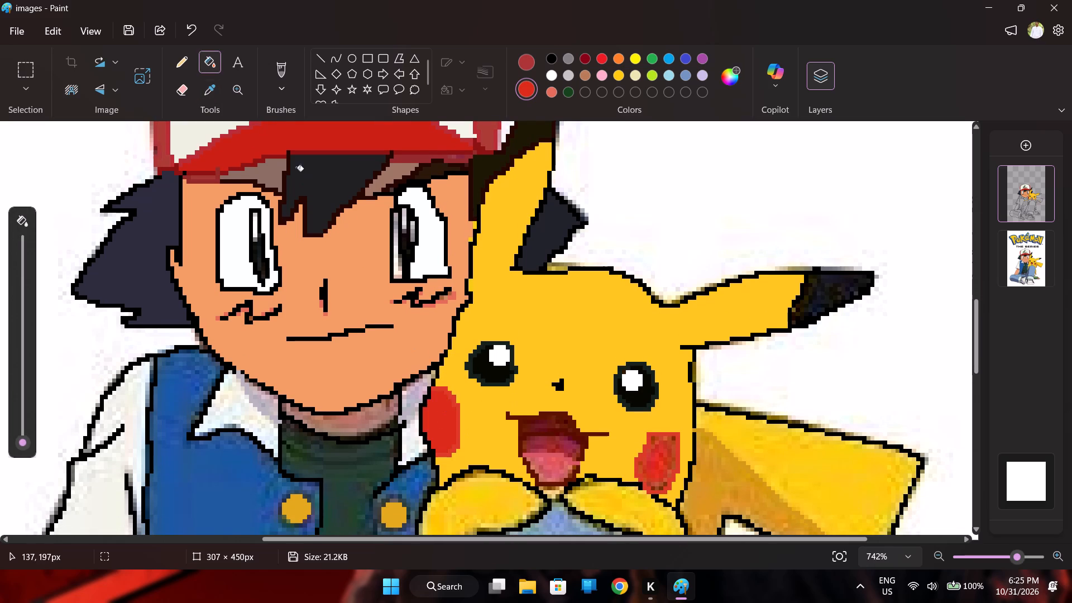
pyautogui.click(206, 95)
pyautogui.doubleClick(659, 465)
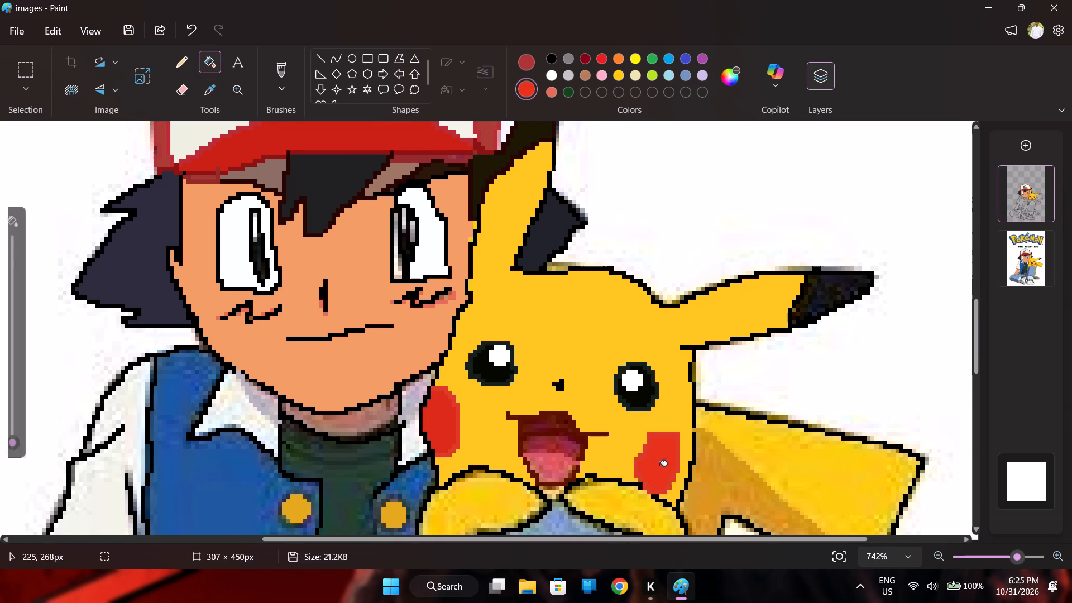
# Fill the shaded part of Pikachu's tail with its sampled golden brown and the rest with its sampled yellow.
pyautogui.click(209, 95)
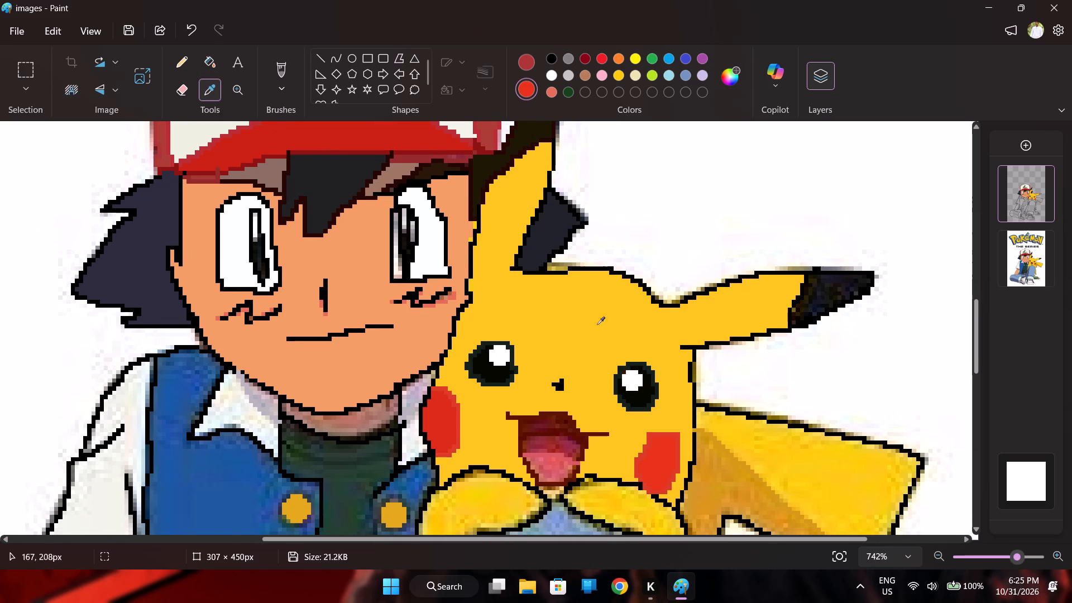
pyautogui.doubleClick(744, 485)
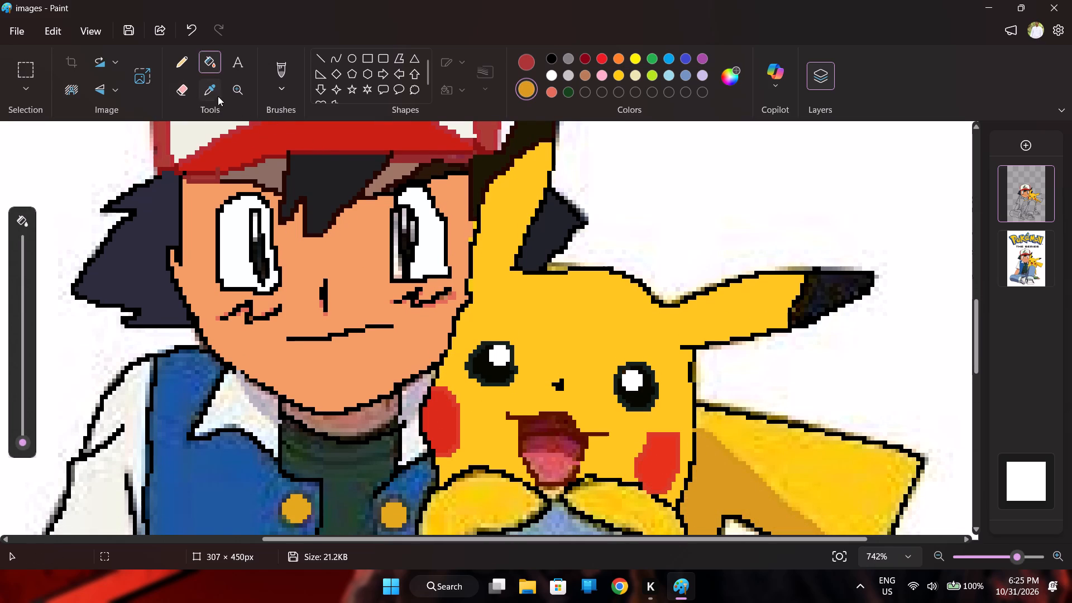
pyautogui.click(209, 91)
pyautogui.doubleClick(845, 474)
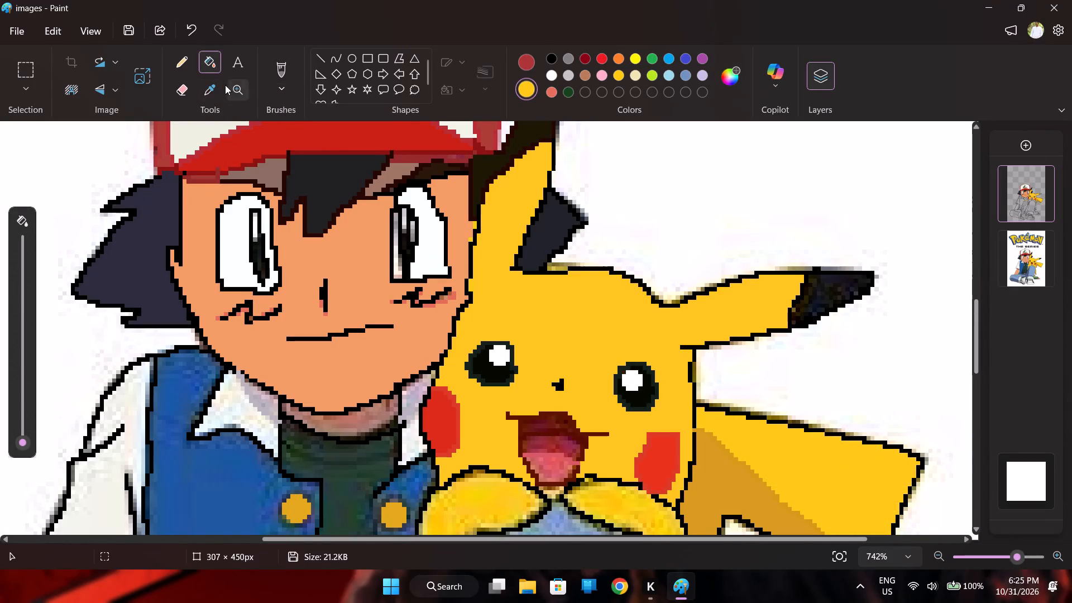
# Fill the boy's collar with its sampled off-whites, and the collar shadows on both sides of the neck with sampled pale lilac.
pyautogui.click(210, 90)
pyautogui.doubleClick(231, 401)
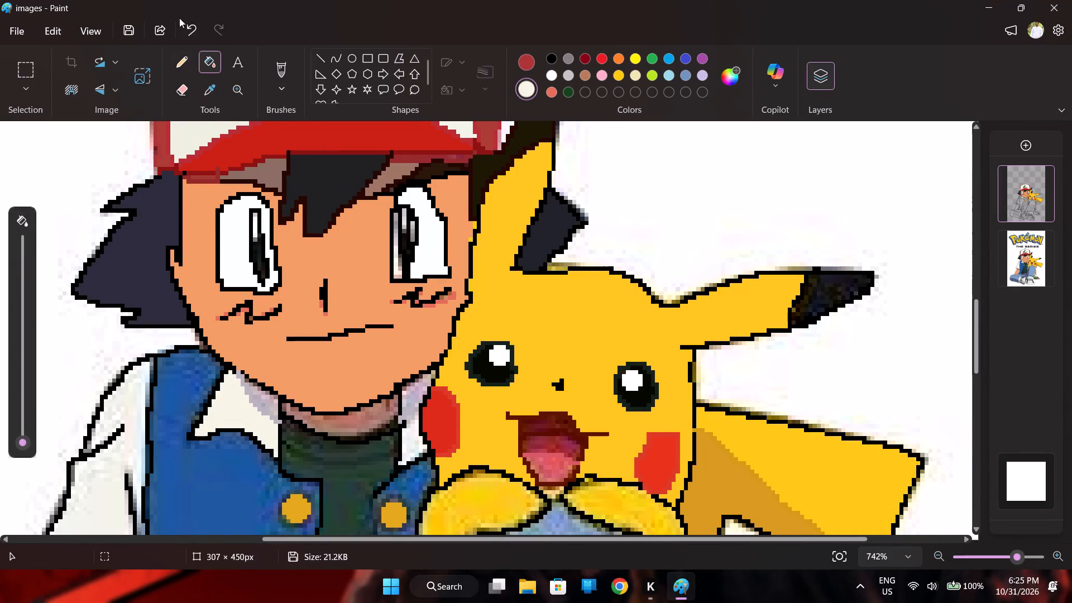
pyautogui.click(206, 73)
pyautogui.click(214, 94)
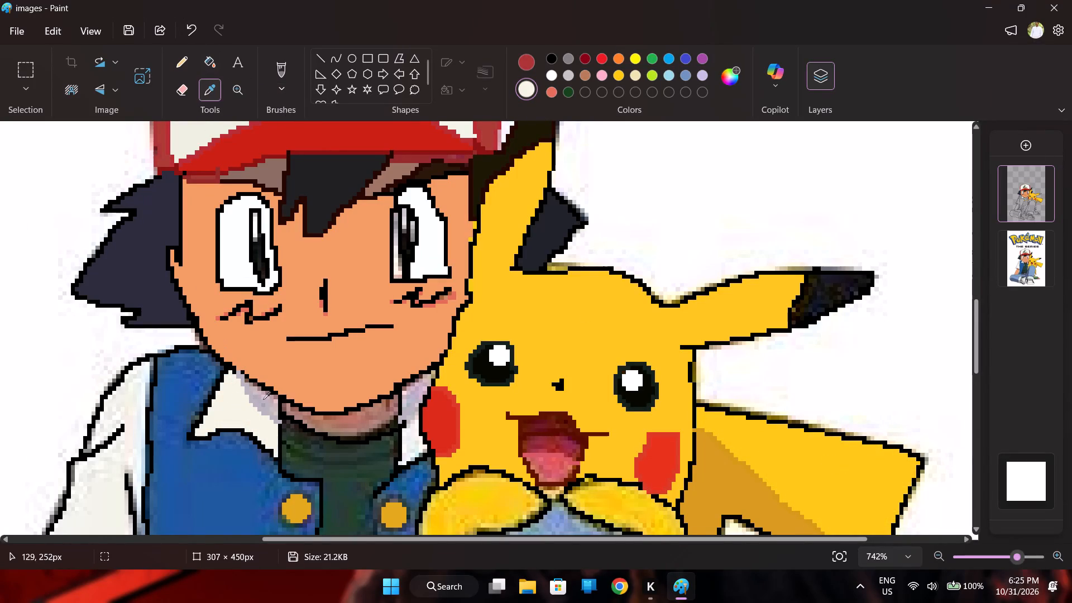
pyautogui.doubleClick(263, 399)
pyautogui.click(413, 404)
pyautogui.click(411, 398)
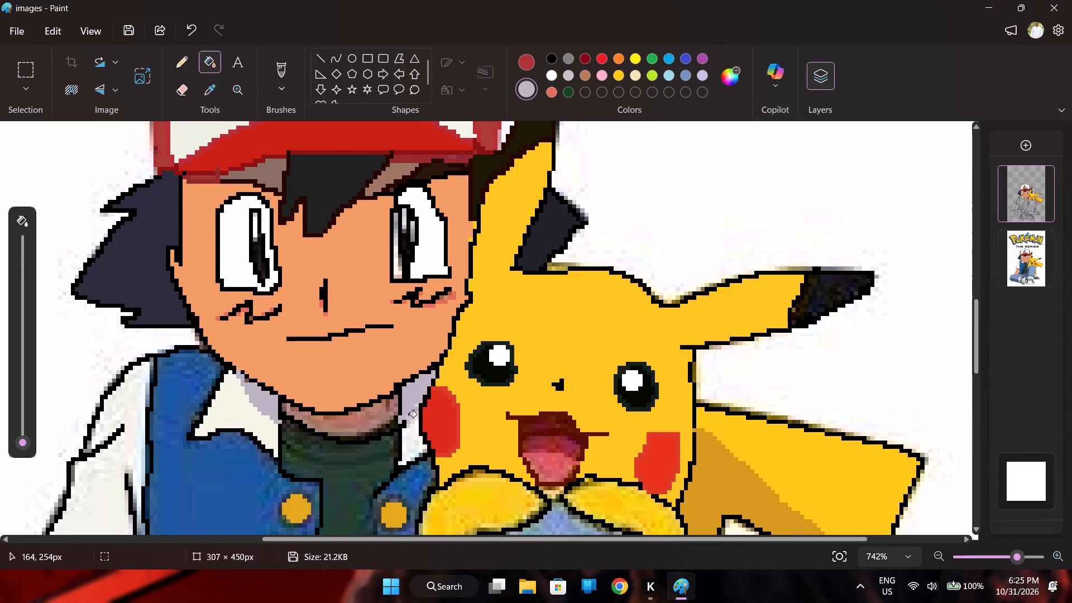
pyautogui.click(207, 90)
pyautogui.doubleClick(408, 442)
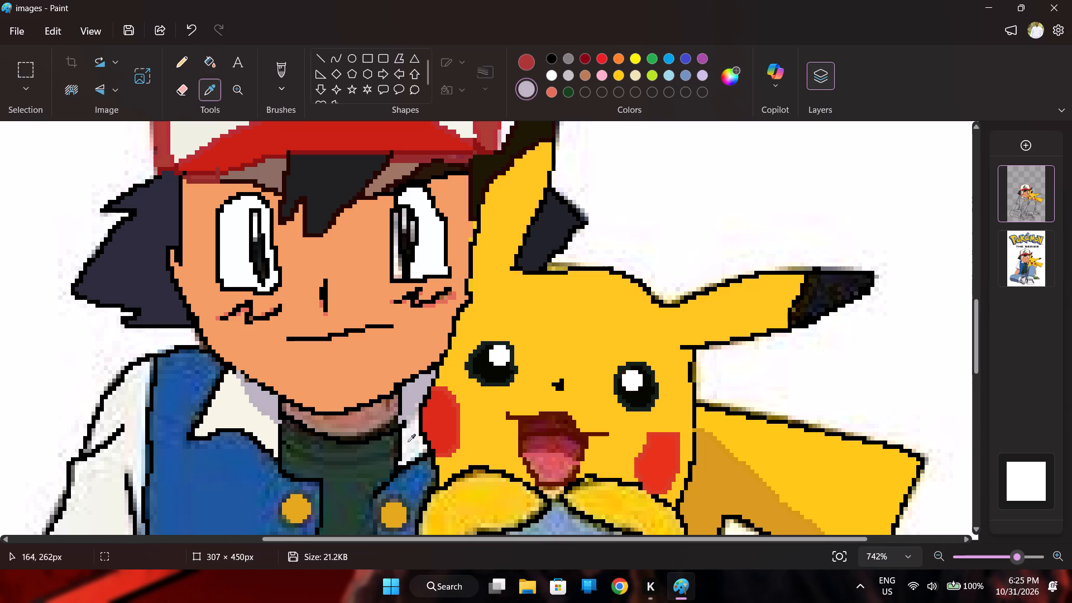
# Sample the vest's blue and fill the vest front on the side away from Pikachu.
pyautogui.click(213, 88)
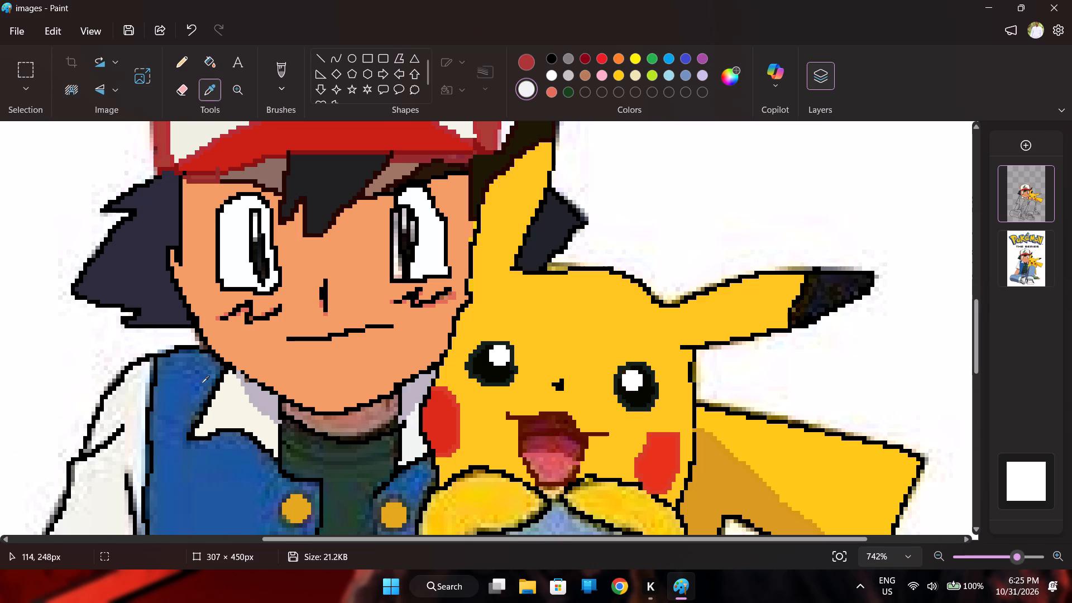
pyautogui.doubleClick(202, 383)
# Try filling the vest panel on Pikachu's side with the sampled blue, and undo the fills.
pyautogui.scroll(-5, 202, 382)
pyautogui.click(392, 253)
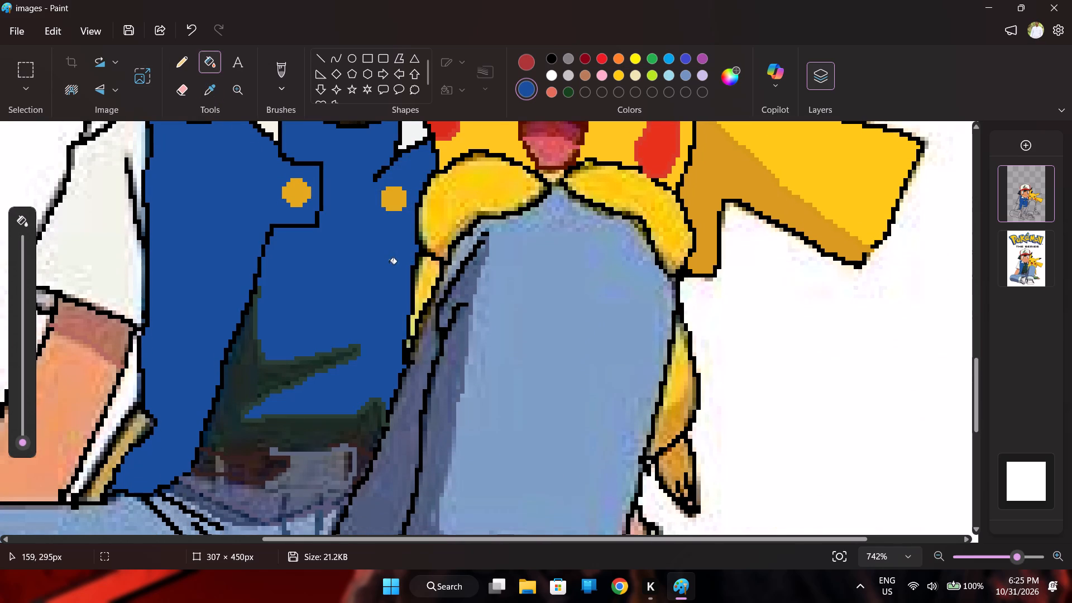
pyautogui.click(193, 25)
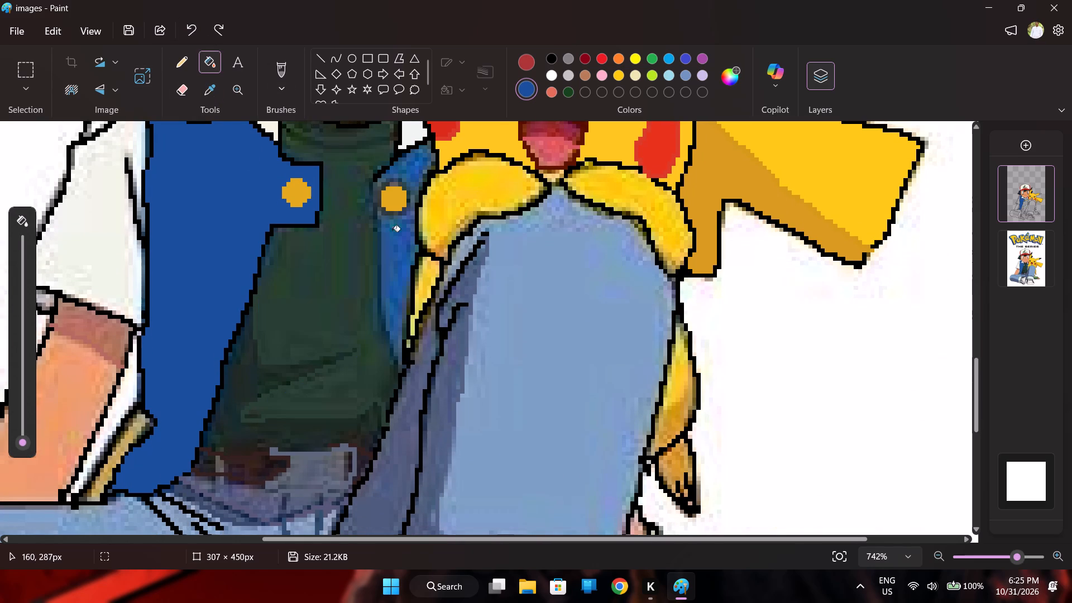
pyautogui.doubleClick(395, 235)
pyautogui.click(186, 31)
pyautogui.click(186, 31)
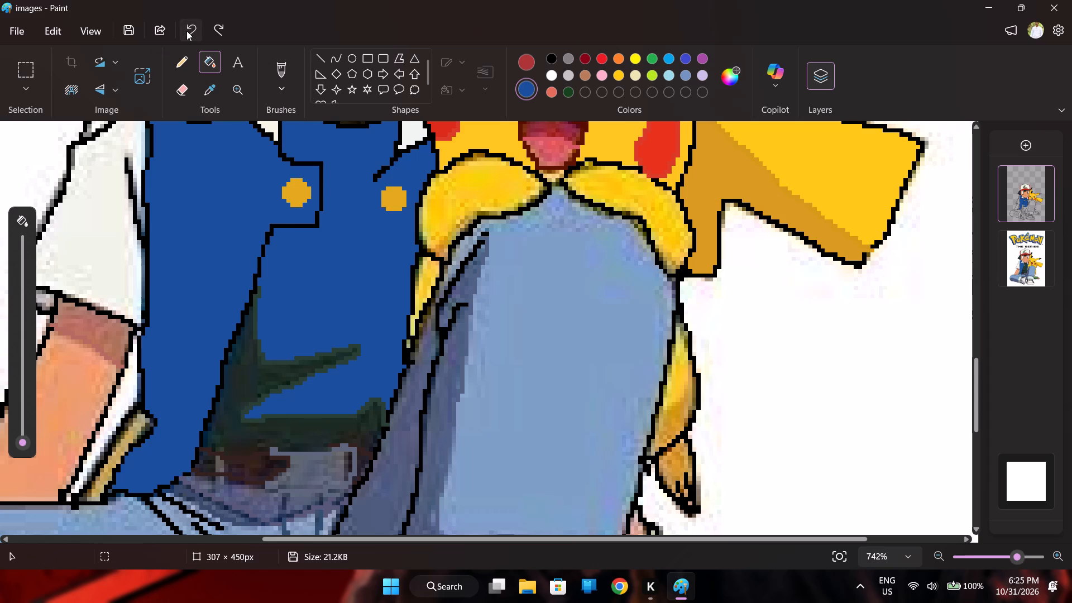
# Close the inner edge of the vest panel on Pikachu's side with a pencil line in its sampled blue, and fill the panel.
pyautogui.click(186, 68)
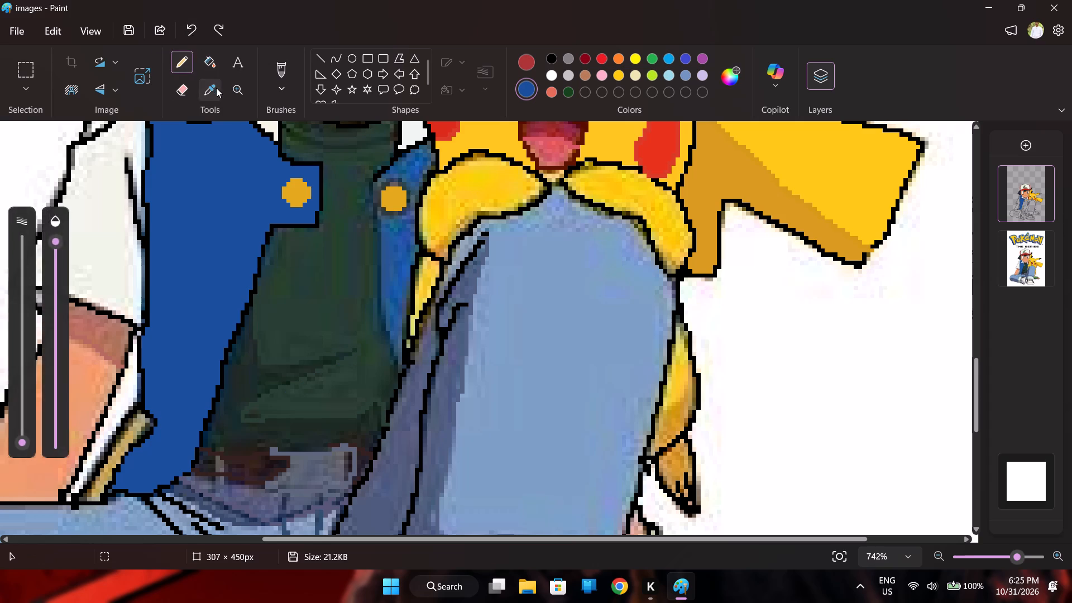
pyautogui.click(216, 88)
pyautogui.click(385, 253)
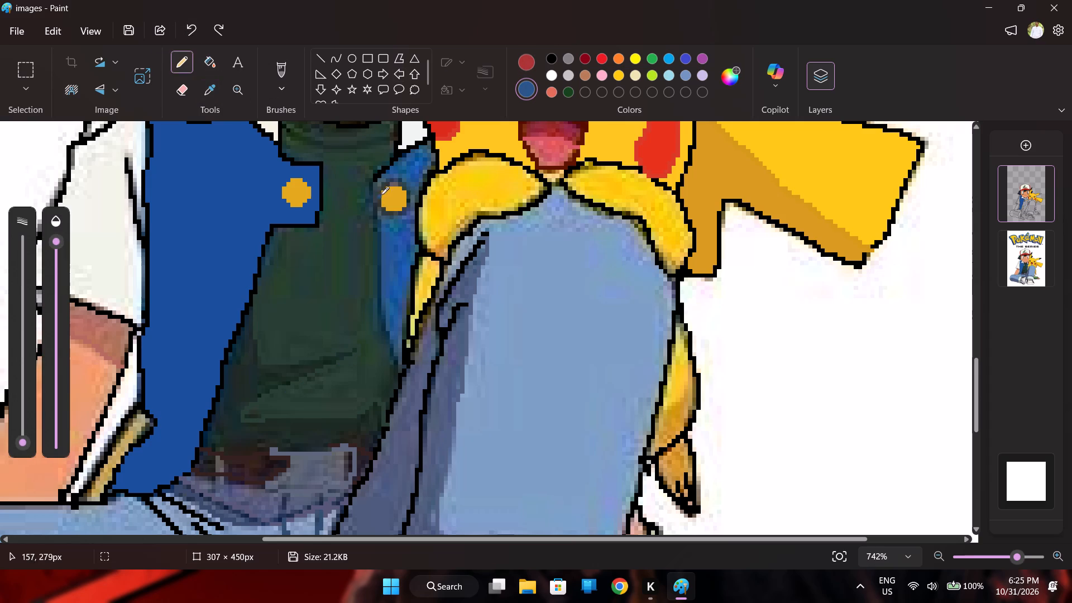
pyautogui.moveTo(375, 179); pyautogui.dragTo(380, 326)
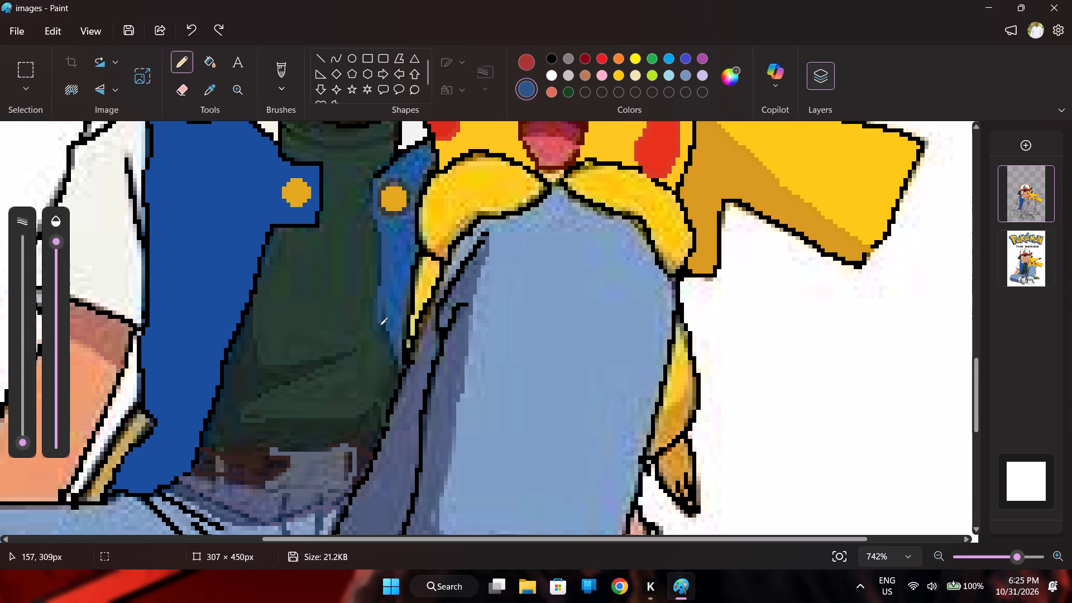
pyautogui.moveTo(380, 326); pyautogui.dragTo(405, 368)
pyautogui.click(203, 66)
pyautogui.click(212, 89)
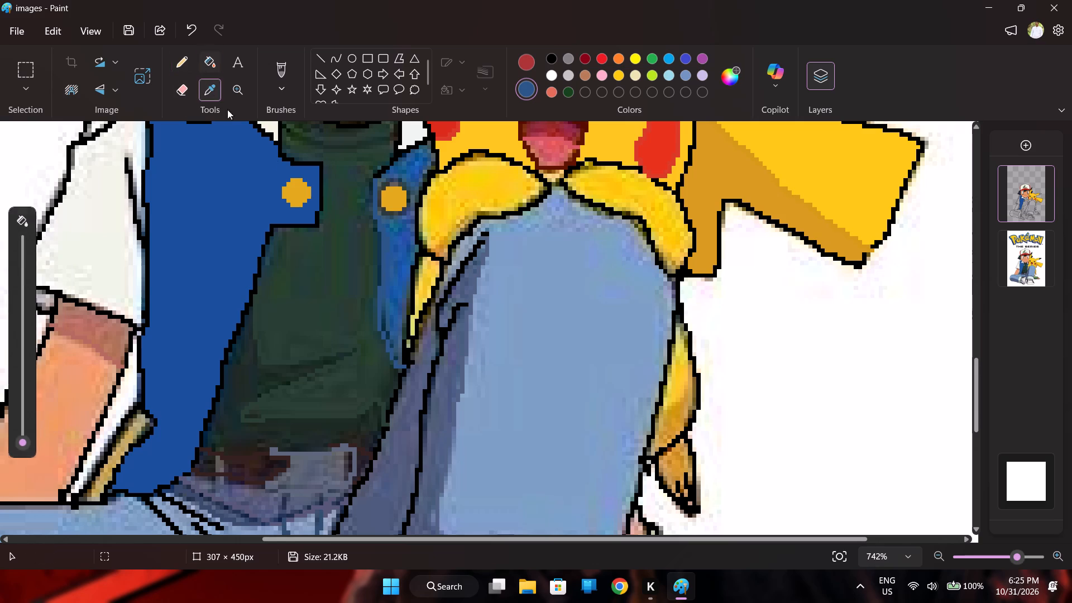
pyautogui.doubleClick(404, 253)
# Fill the boy's shirt with its sampled dark green and the shirt's folds with the darker sampled green, checking the result without the reference layer.
pyautogui.click(206, 90)
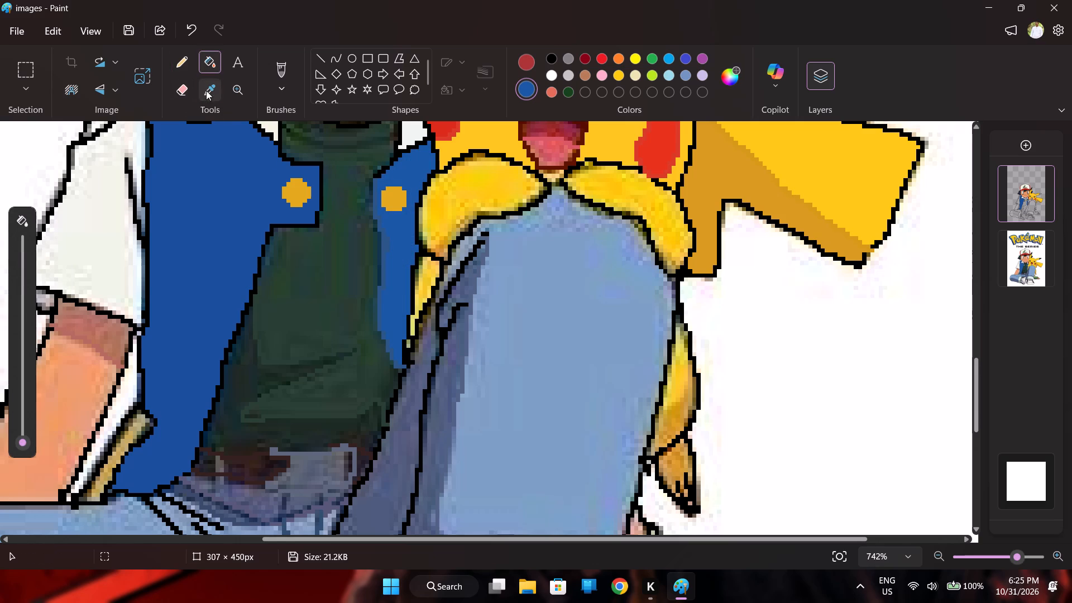
pyautogui.doubleClick(307, 309)
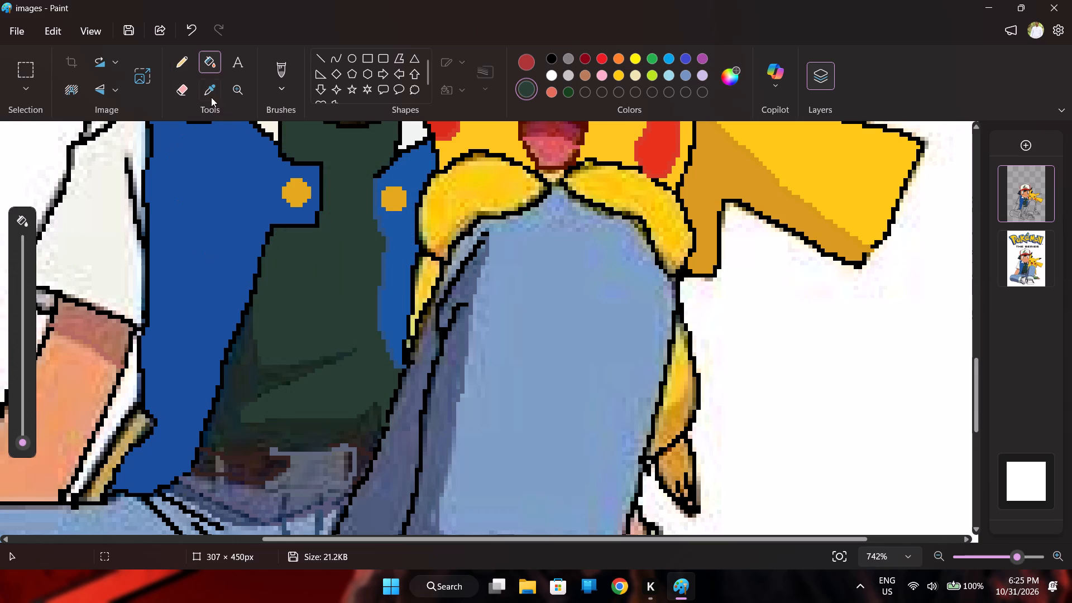
pyautogui.click(211, 95)
pyautogui.doubleClick(252, 379)
pyautogui.scroll(-1, 237, 381)
pyautogui.scroll(4, 237, 381)
pyautogui.scroll(-3, 236, 360)
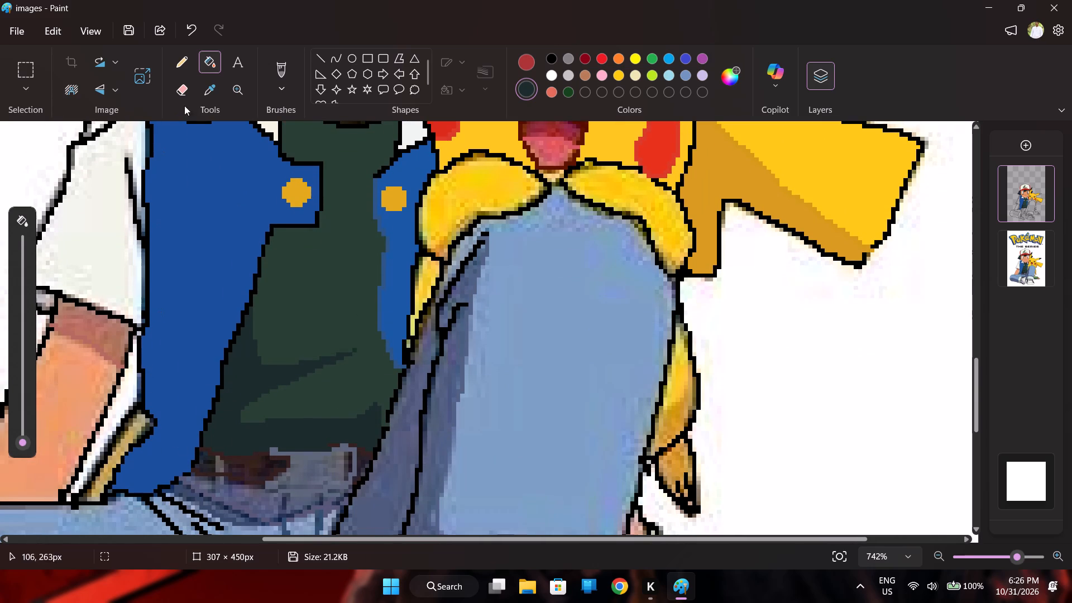
pyautogui.click(1044, 236)
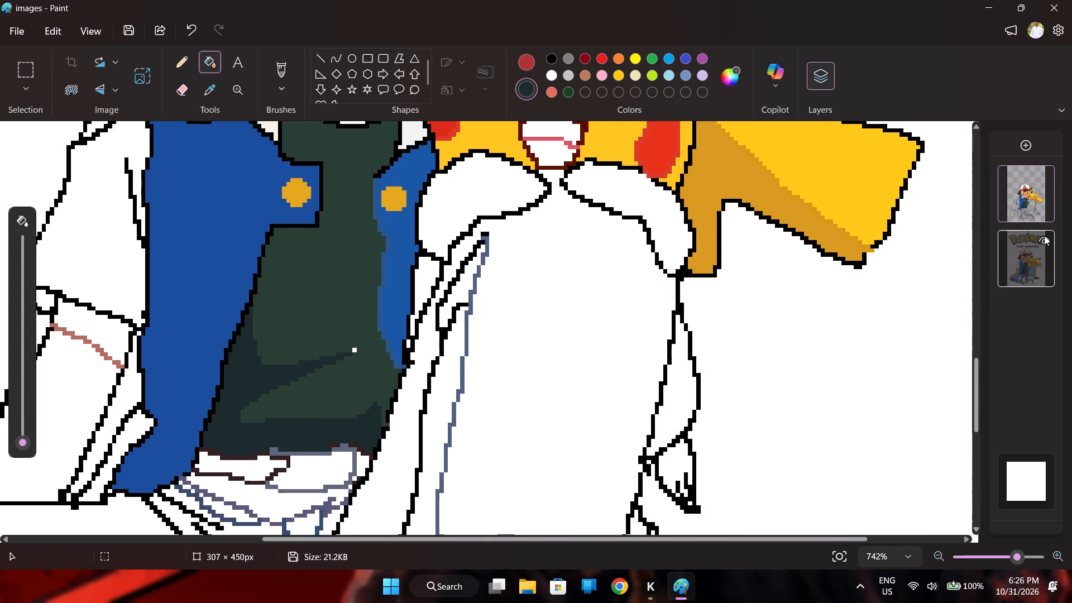
pyautogui.click(1044, 236)
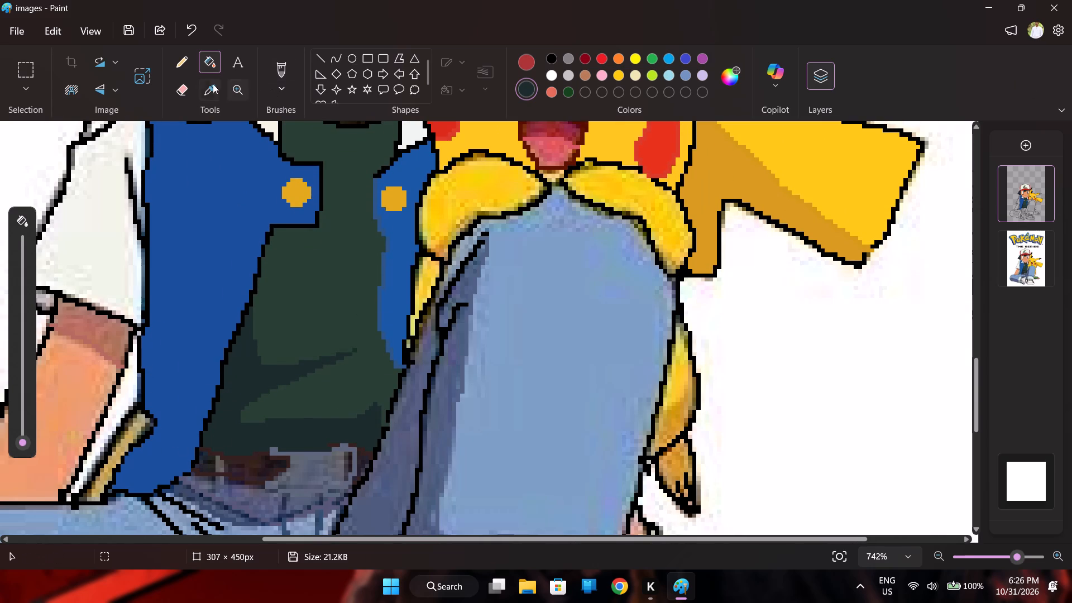
# Fill the highlight in Pikachu's eye nearer the tail with sampled white, and the outstretched ear's tip with its sampled near-black.
pyautogui.click(211, 84)
pyautogui.scroll(4, 615, 285)
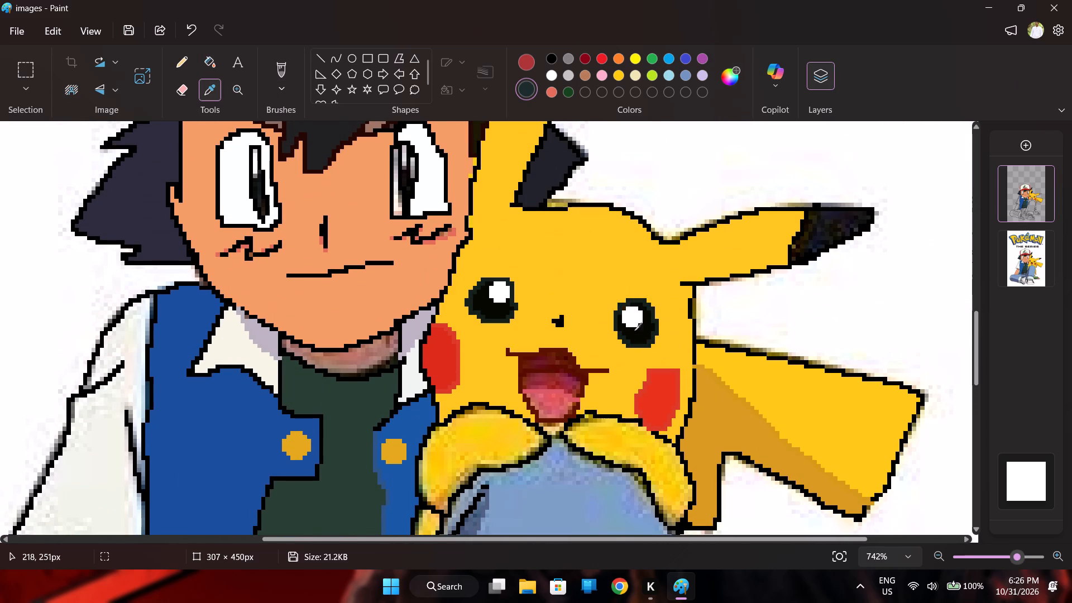
pyautogui.click(635, 320)
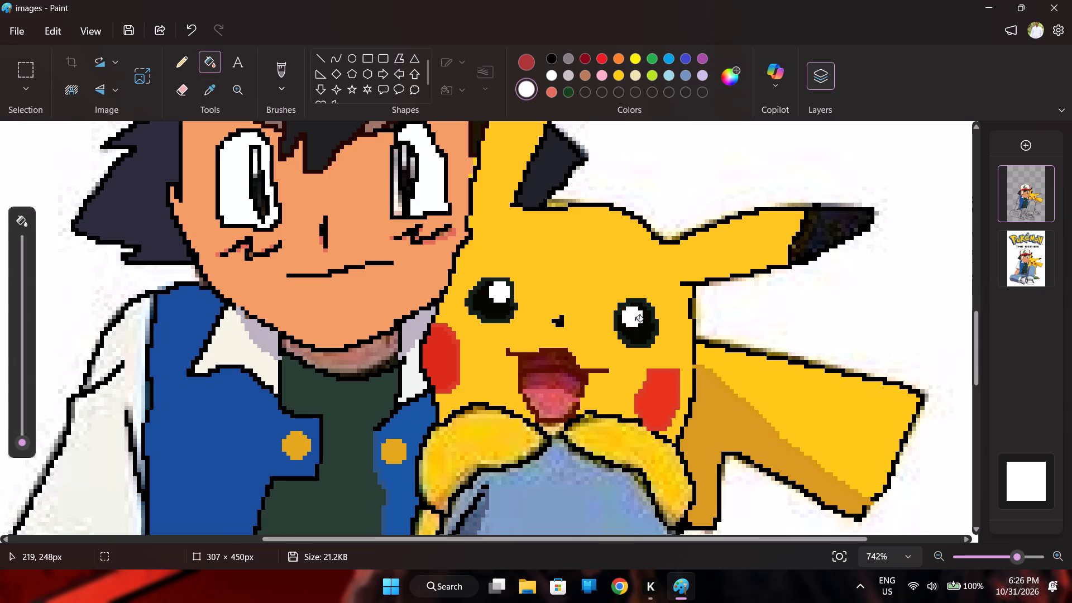
pyautogui.click(635, 320)
pyautogui.click(212, 88)
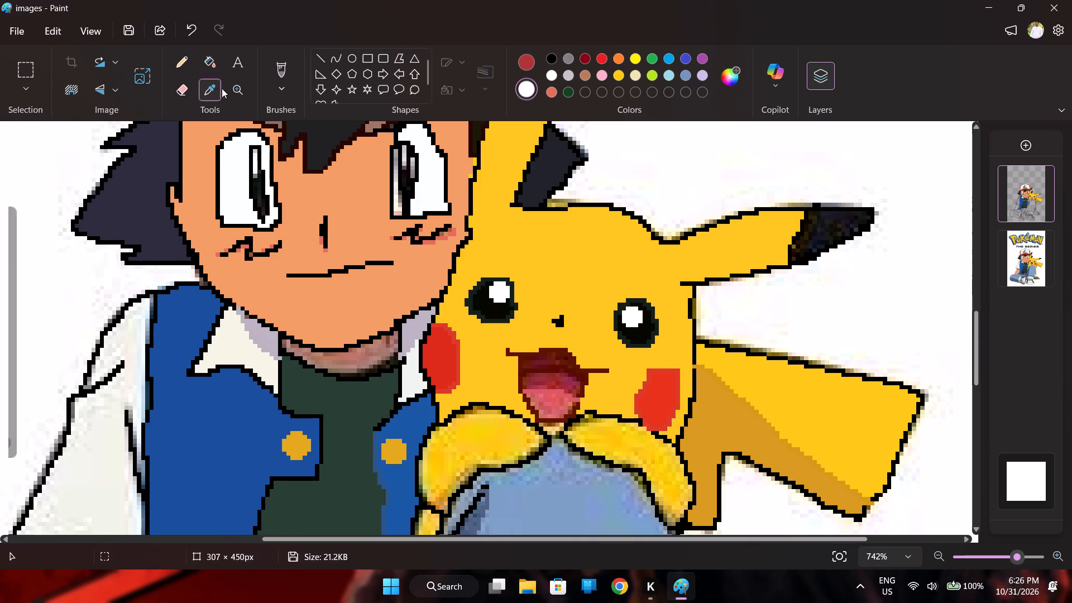
pyautogui.doubleClick(828, 227)
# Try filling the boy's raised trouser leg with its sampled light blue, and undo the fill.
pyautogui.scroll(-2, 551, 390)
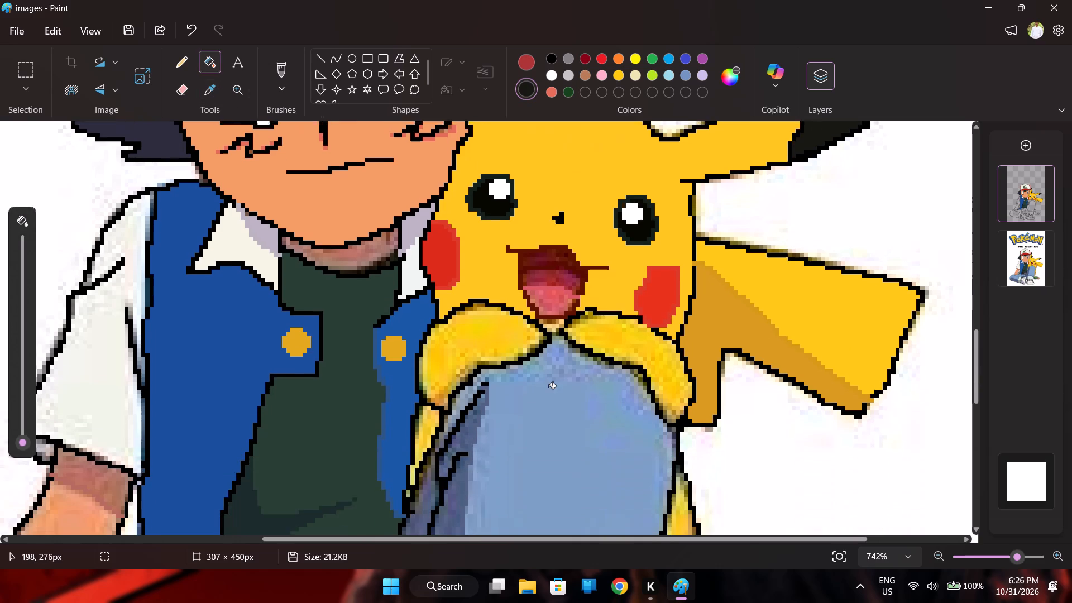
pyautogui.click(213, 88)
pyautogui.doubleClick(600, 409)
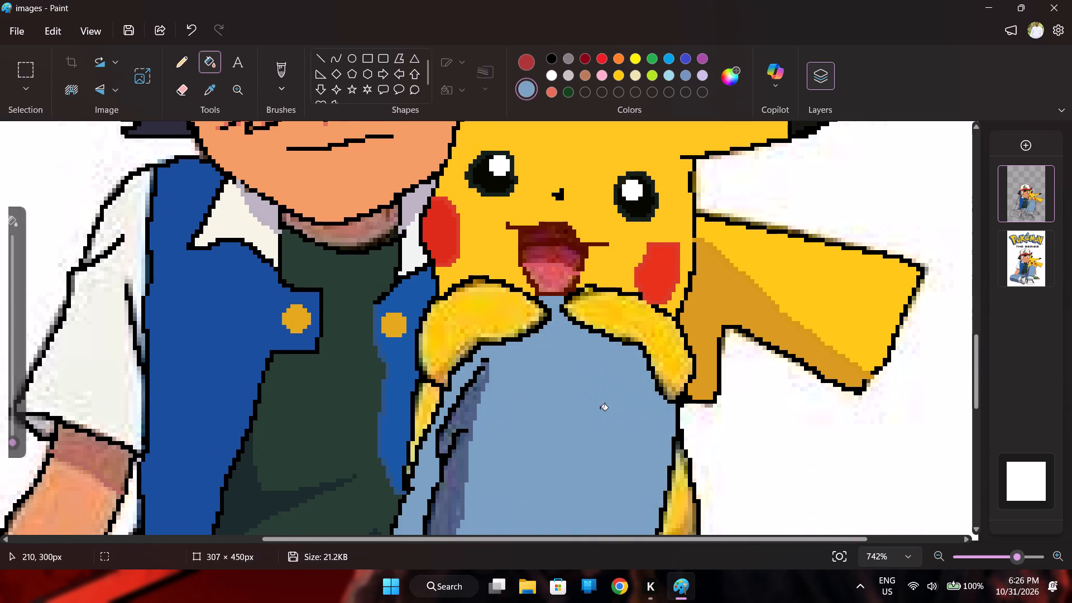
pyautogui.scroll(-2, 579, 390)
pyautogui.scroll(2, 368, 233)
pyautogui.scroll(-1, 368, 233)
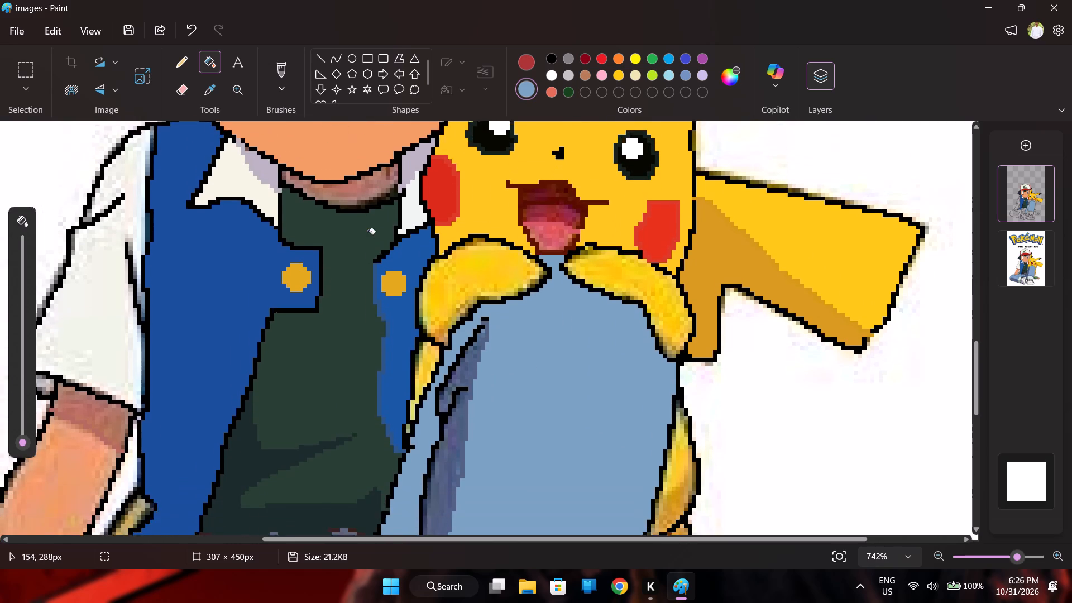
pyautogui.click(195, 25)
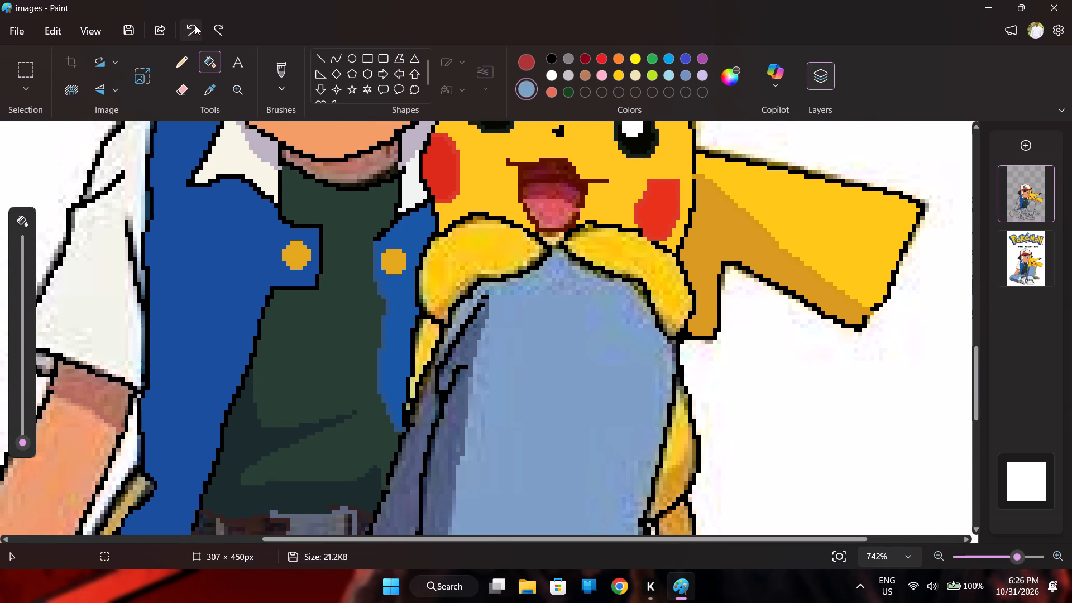
# Close the gap in the raised knee's fold outline with sampled slate blue, and fill the leg's lit front with its sampled light blue.
pyautogui.click(187, 65)
pyautogui.click(216, 83)
pyautogui.click(422, 428)
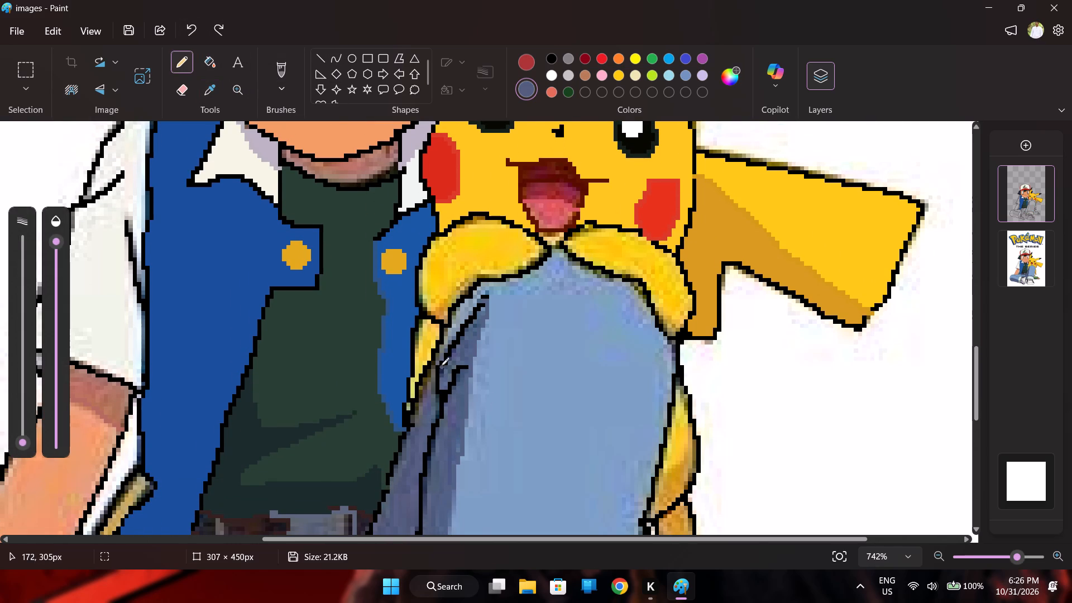
pyautogui.moveTo(441, 365); pyautogui.dragTo(441, 370)
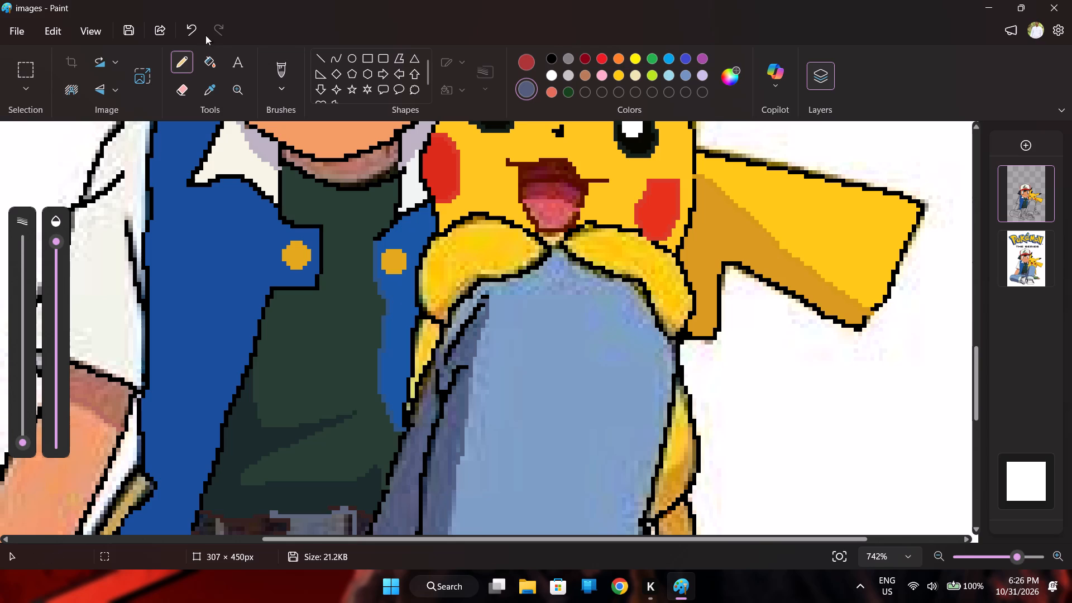
pyautogui.click(216, 56)
pyautogui.click(218, 84)
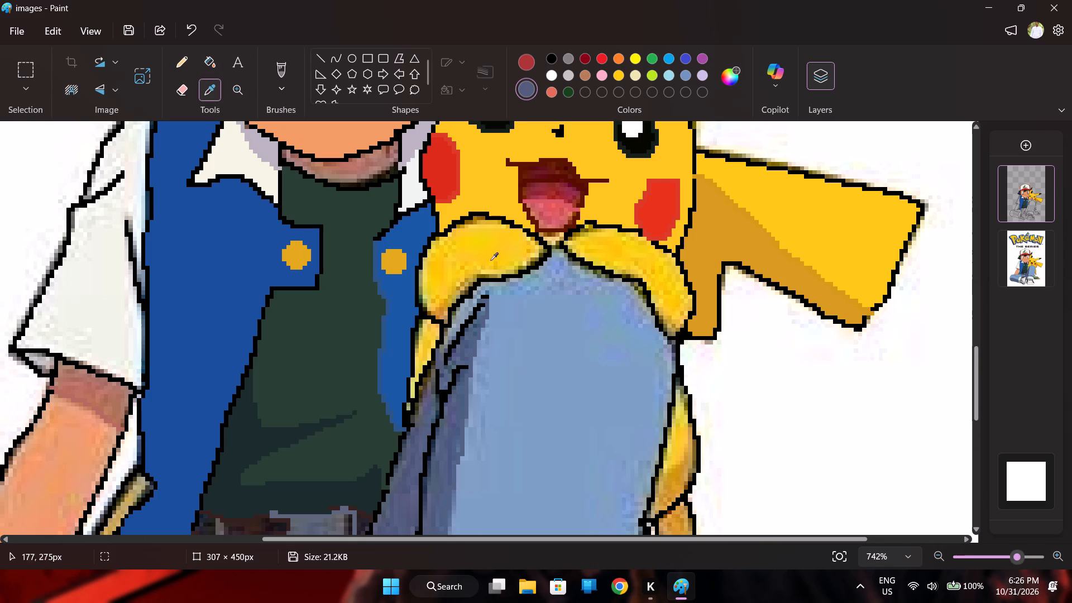
pyautogui.doubleClick(558, 320)
# Fill both shaded parts along the inner side of the raised trouser leg with their sampled slate blue.
pyautogui.scroll(-3, 558, 331)
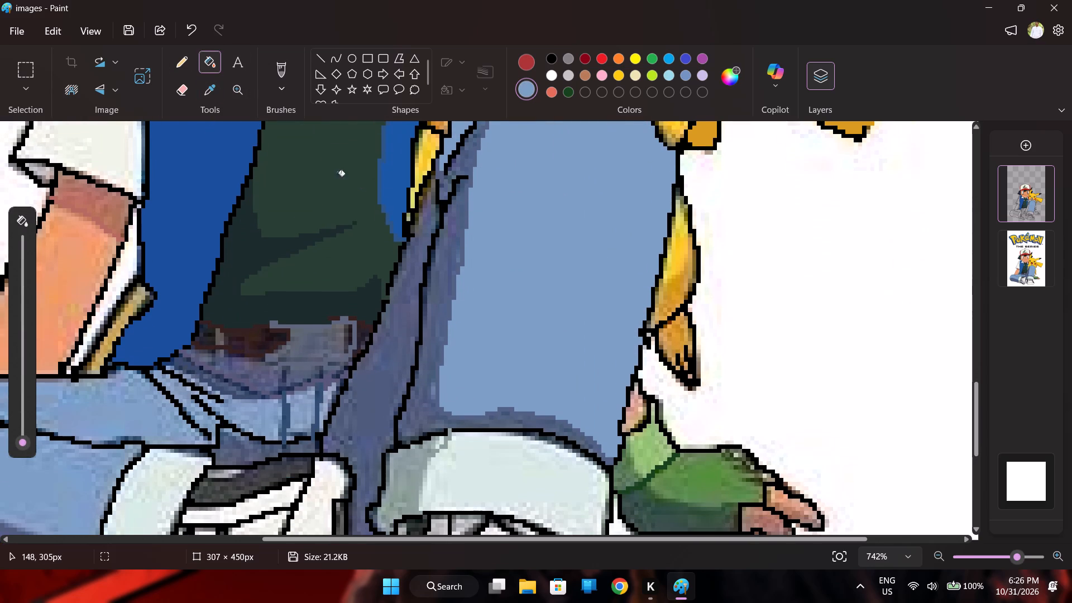
pyautogui.click(208, 92)
pyautogui.doubleClick(405, 364)
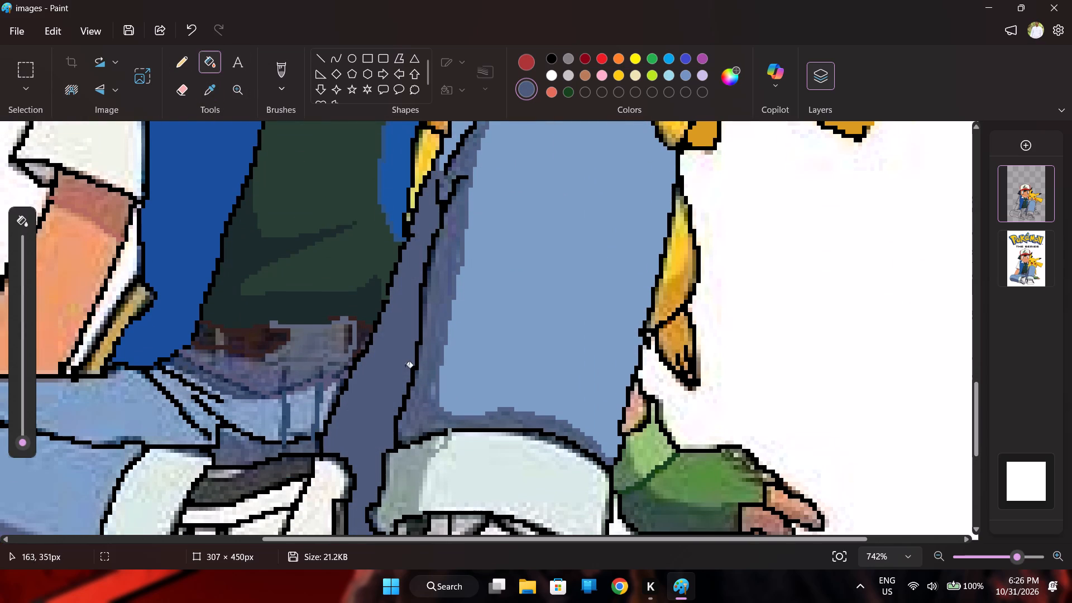
pyautogui.click(437, 310)
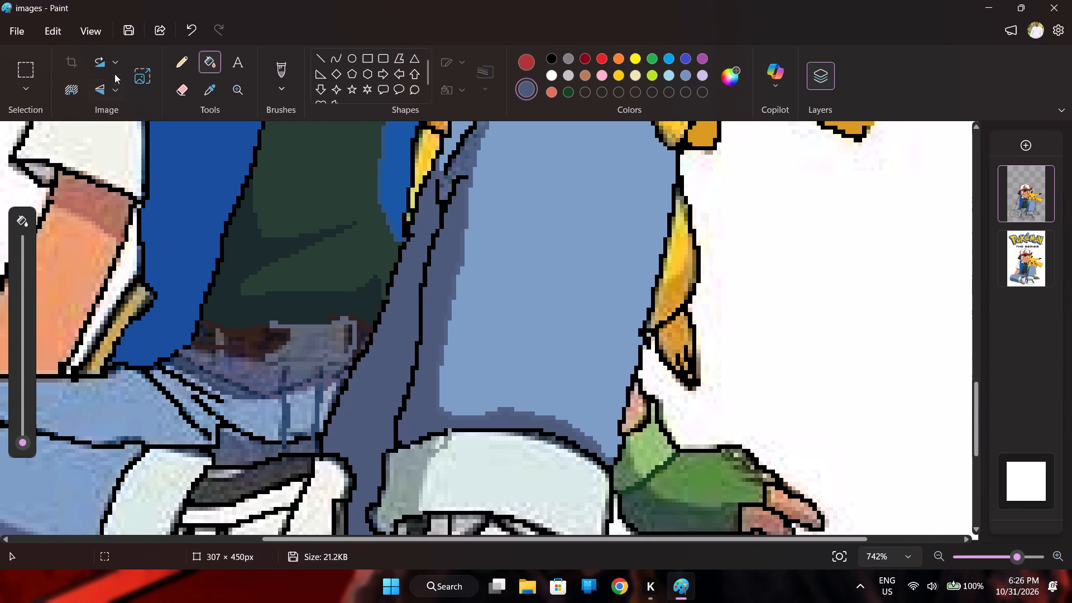
# Fill the jeans sections below the waistband, between the legs, with their sampled light blue.
pyautogui.click(206, 90)
pyautogui.doubleClick(260, 425)
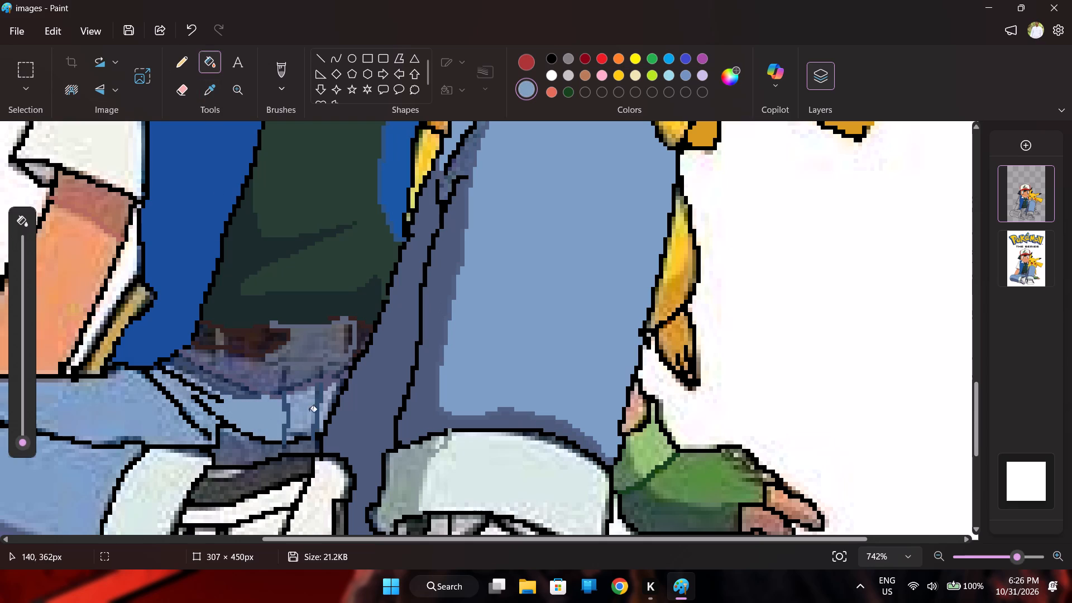
pyautogui.click(309, 411)
pyautogui.click(326, 405)
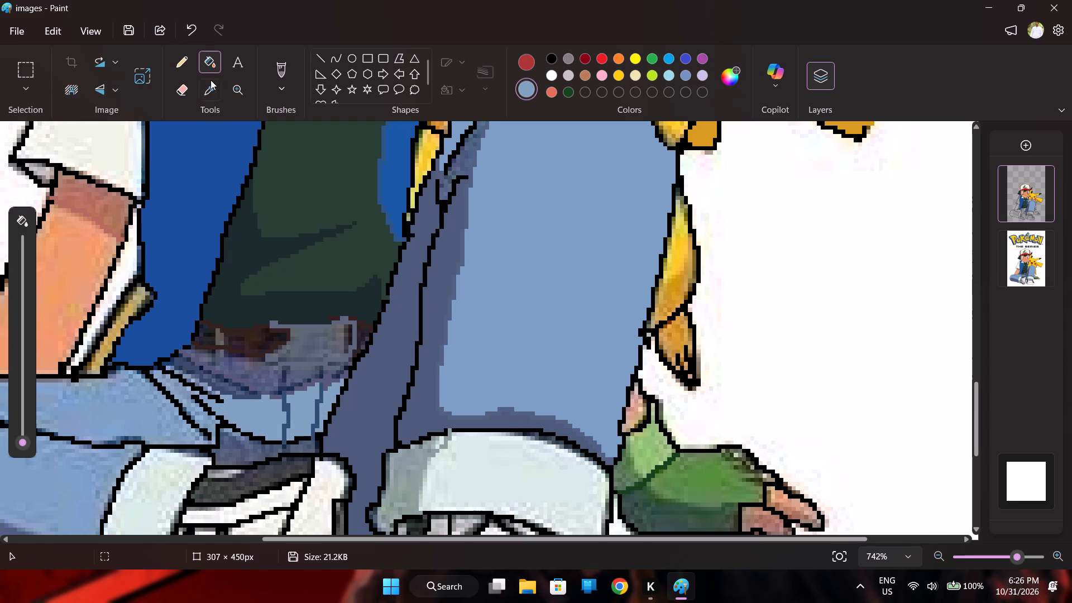
# Fill the belt buckle with its sampled grey-blue, the belt pieces on both sides with sampled dark brown, and the waistband with sampled greyish purple.
pyautogui.click(209, 81)
pyautogui.doubleClick(304, 341)
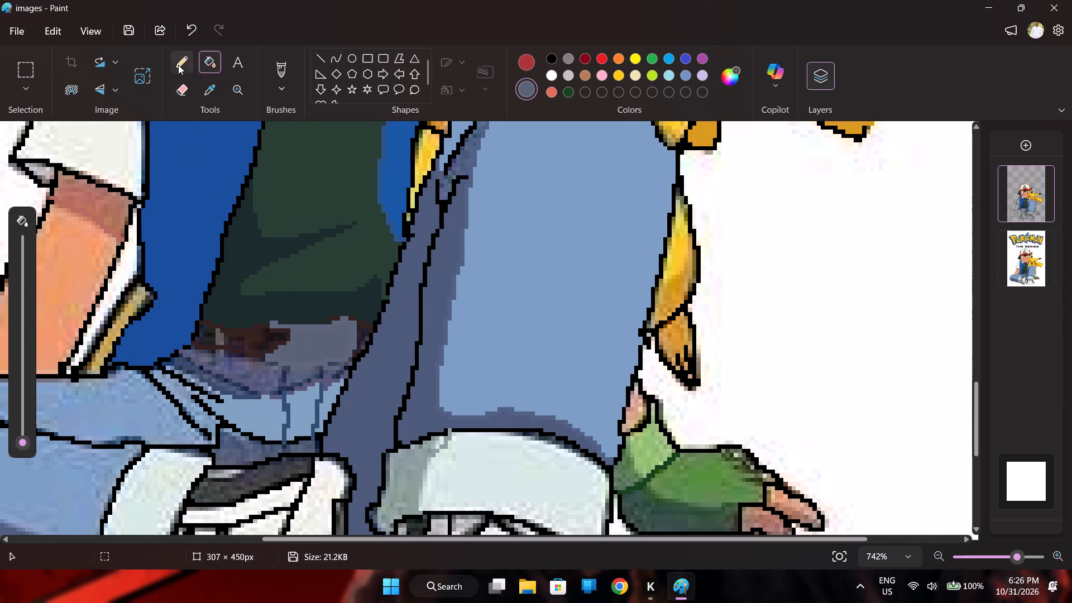
pyautogui.click(213, 87)
pyautogui.doubleClick(251, 338)
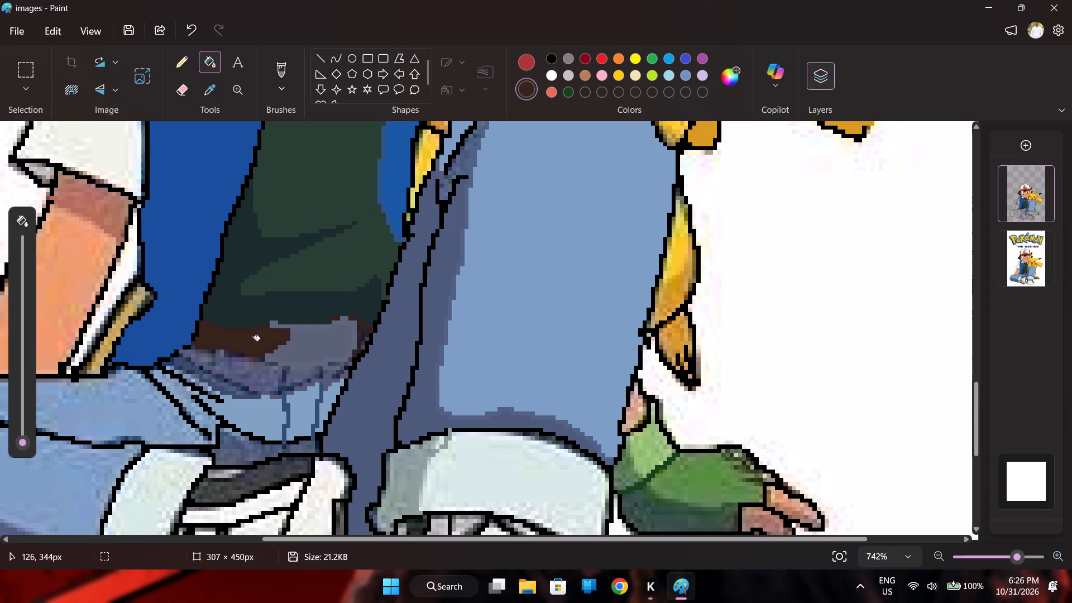
pyautogui.click(365, 336)
pyautogui.click(207, 88)
pyautogui.doubleClick(248, 368)
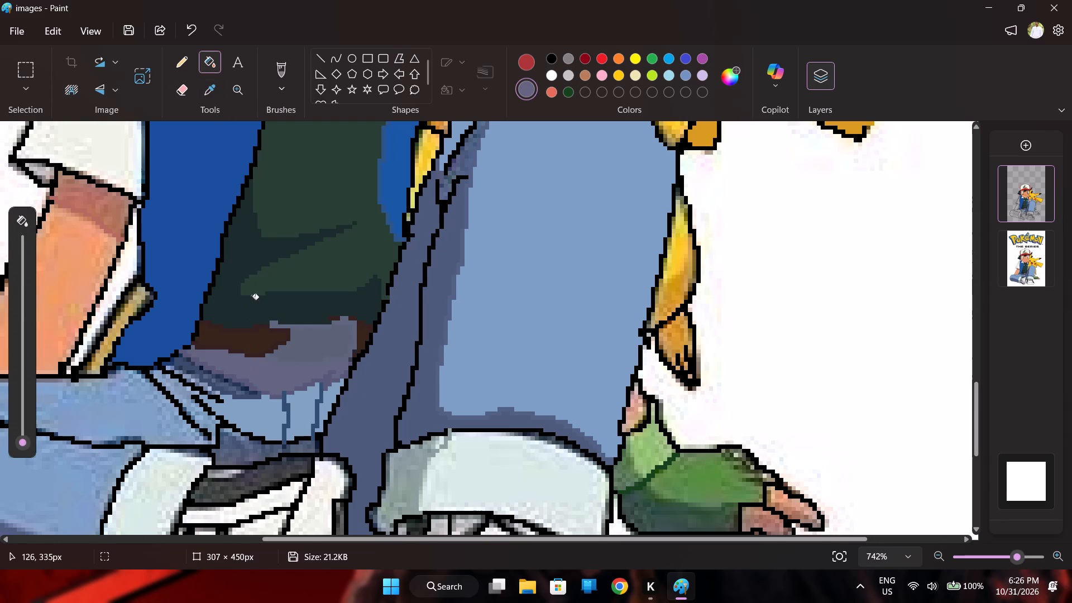
# Fill the narrow shadow under the waistband with its sampled dark blue, and the jeans strip below it with sampled pale blue.
pyautogui.click(212, 94)
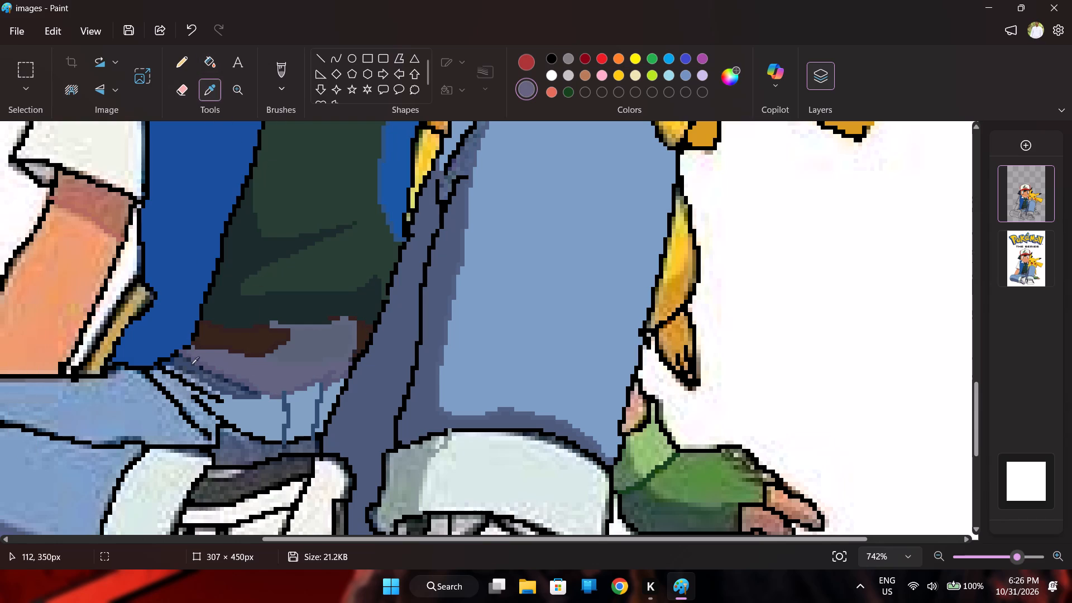
pyautogui.doubleClick(188, 364)
pyautogui.click(212, 89)
pyautogui.doubleClick(192, 379)
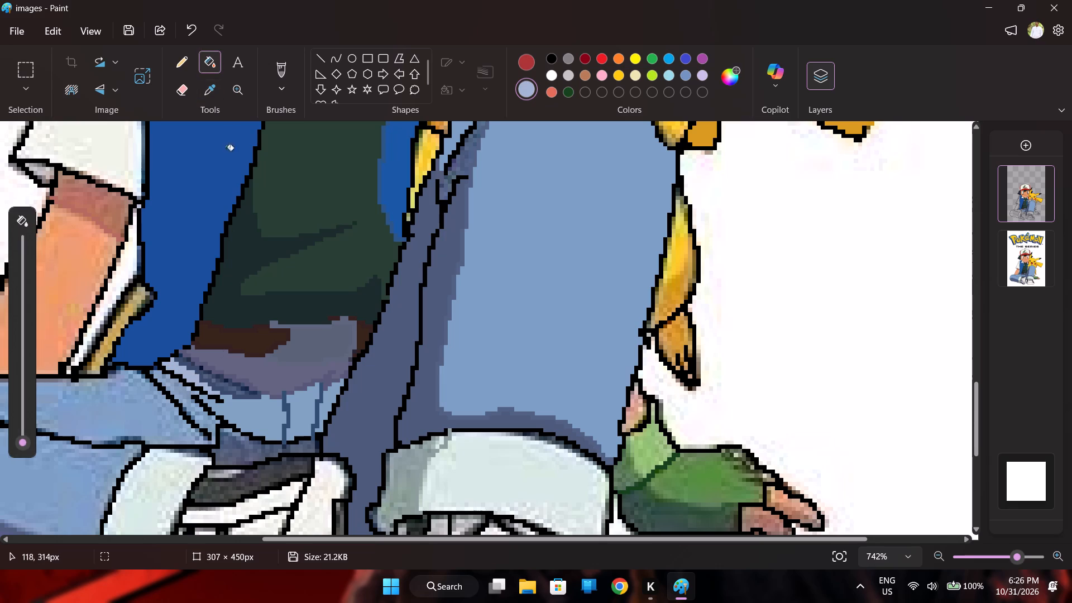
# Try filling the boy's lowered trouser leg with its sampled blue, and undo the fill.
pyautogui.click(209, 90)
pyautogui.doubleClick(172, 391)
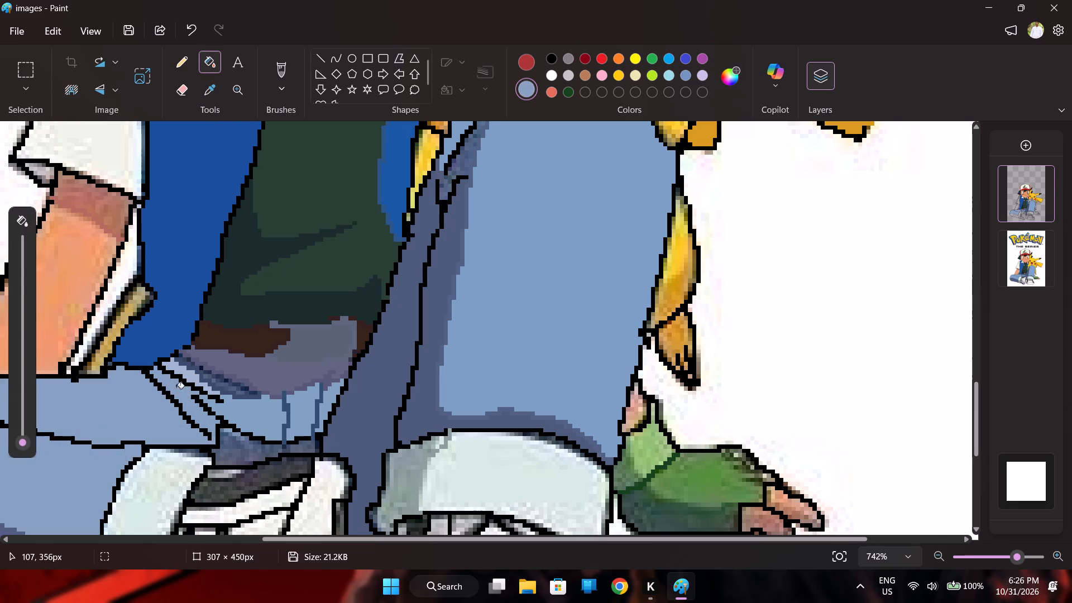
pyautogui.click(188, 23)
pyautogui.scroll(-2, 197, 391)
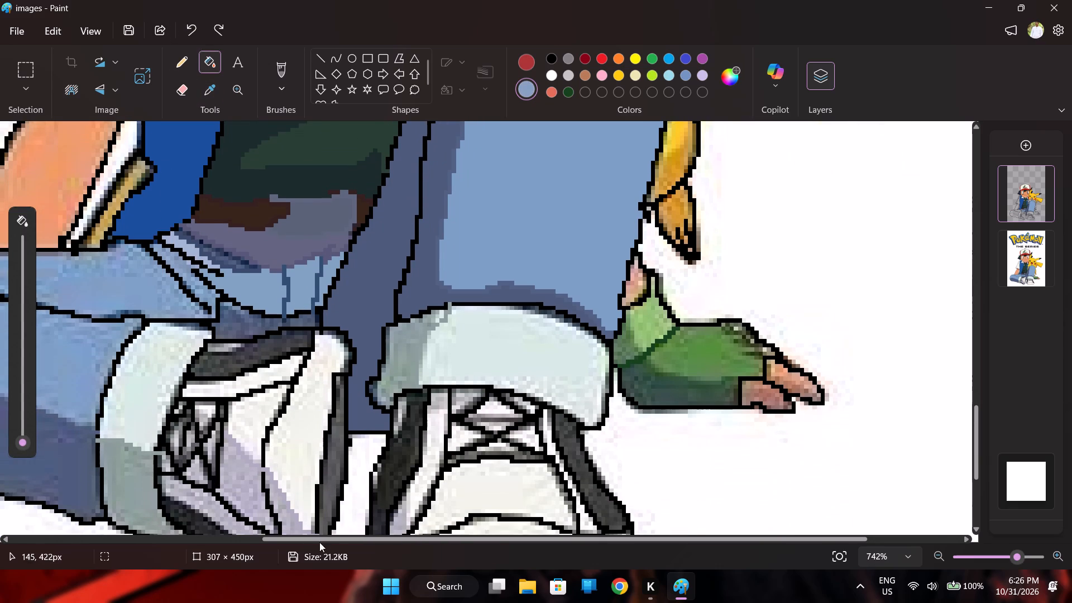
# Fill the boy's folded trouser leg with the sampled light blue and its lower shadow with sampled dark blue.
pyautogui.moveTo(321, 542); pyautogui.dragTo(212, 532)
pyautogui.click(303, 282)
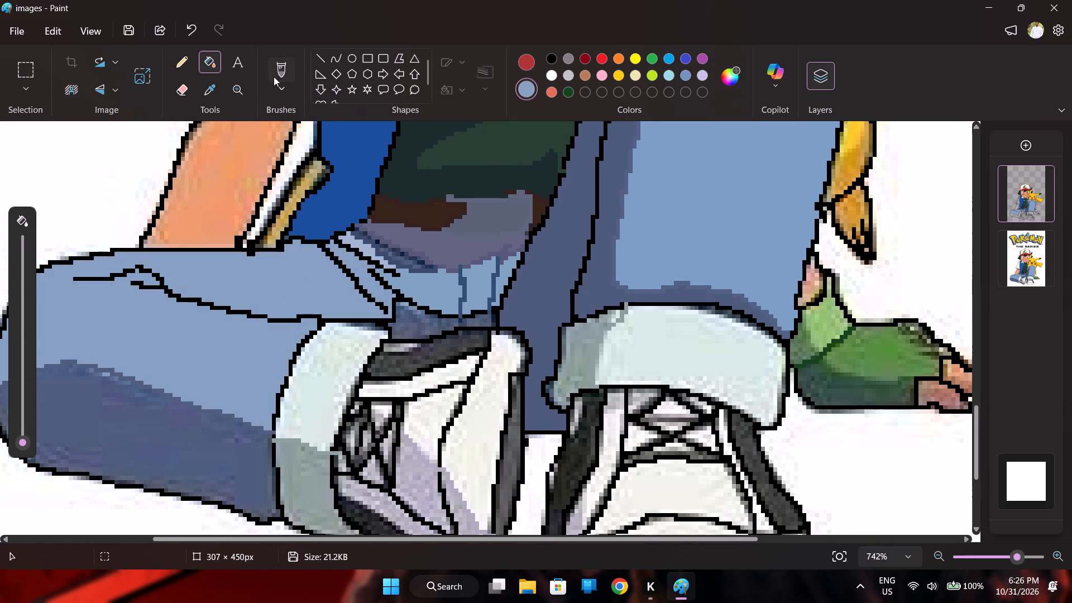
pyautogui.click(215, 86)
pyautogui.doubleClick(190, 447)
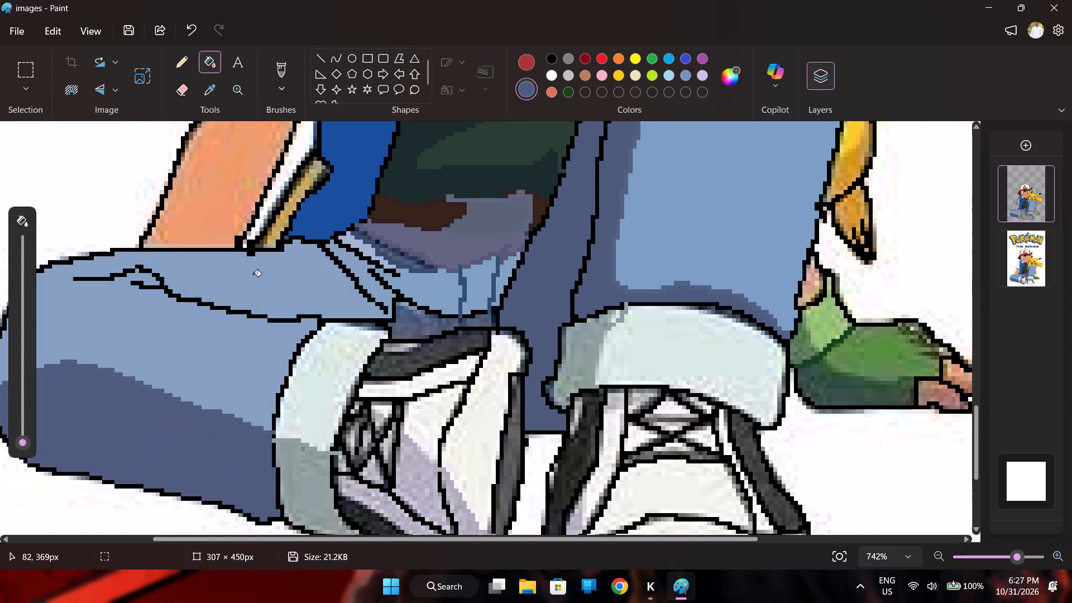
# Fill the folded leg's cuff with its sampled pale mint and the cuff's shadow with its sampled grey-green.
pyautogui.click(208, 92)
pyautogui.doubleClick(318, 390)
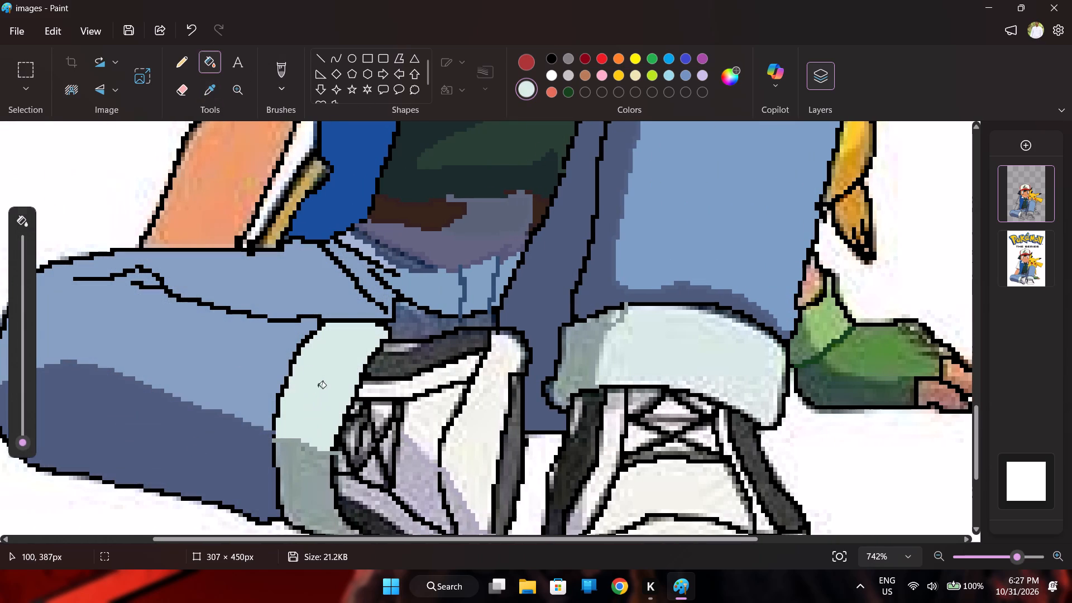
pyautogui.click(207, 89)
pyautogui.doubleClick(303, 485)
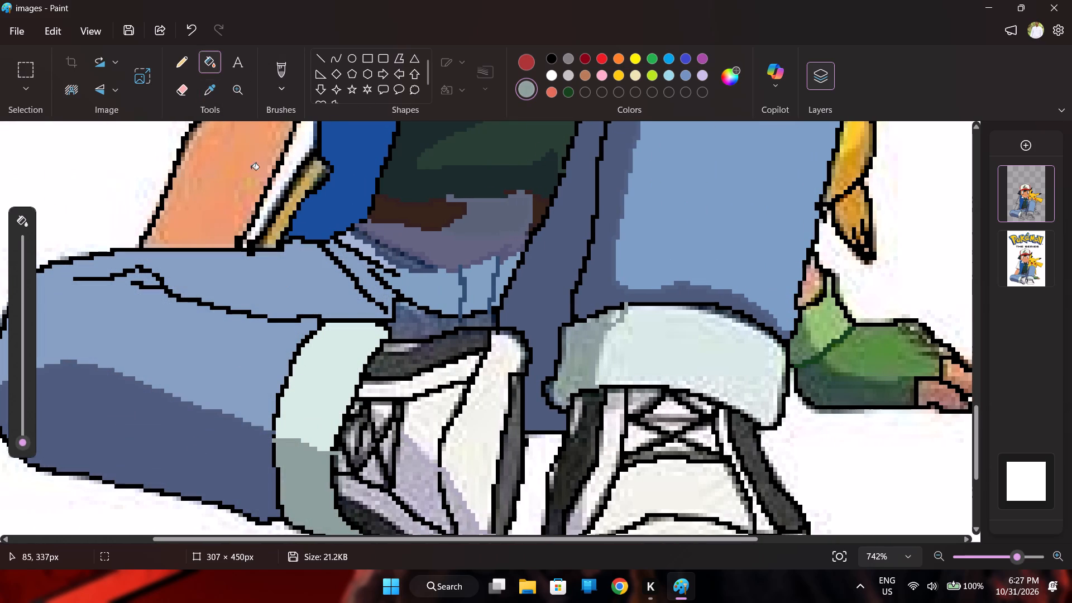
# Fill the sideways shoe's white panels with their sampled off-white, and undo the off-white fill on its dark upper panel.
pyautogui.click(203, 90)
pyautogui.doubleClick(486, 393)
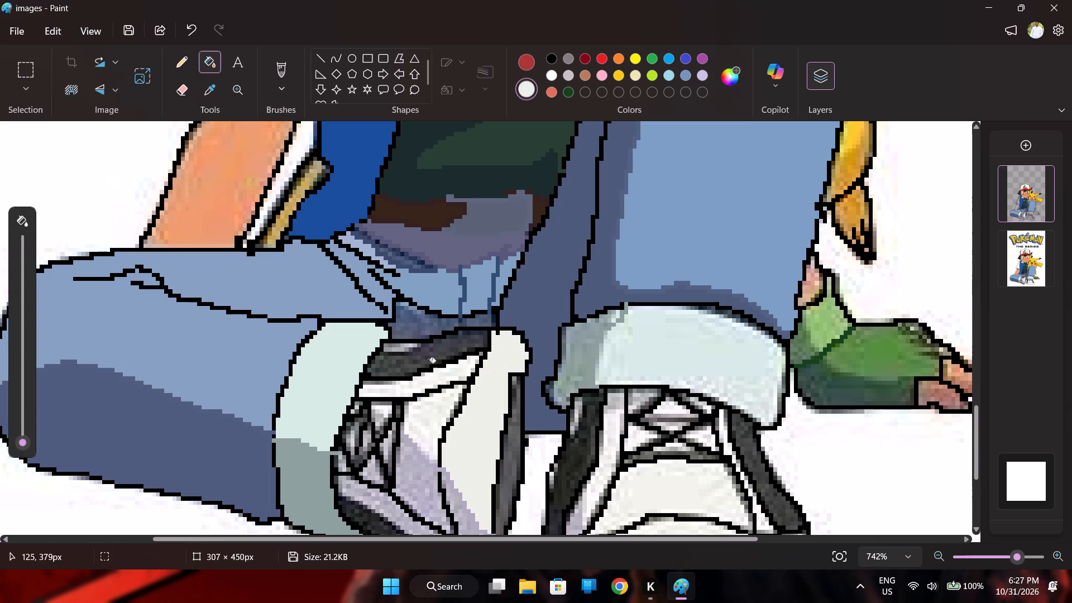
pyautogui.click(442, 376)
pyautogui.click(437, 410)
pyautogui.click(403, 347)
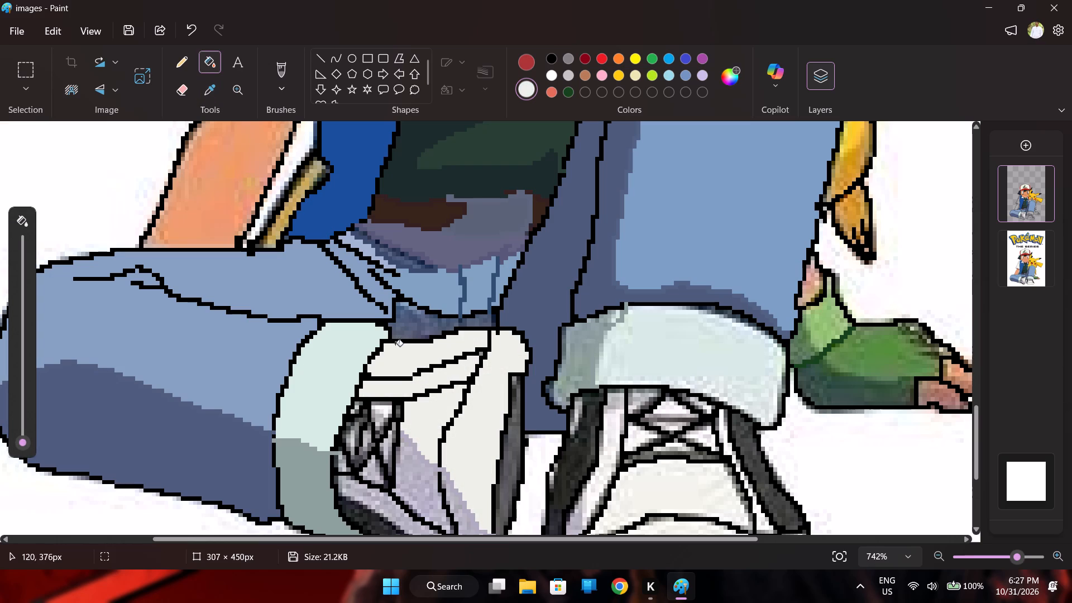
pyautogui.click(193, 26)
# Fill the sideways shoe's dark panels at the ankle, lower edge and sole with sampled dark grey.
pyautogui.click(208, 83)
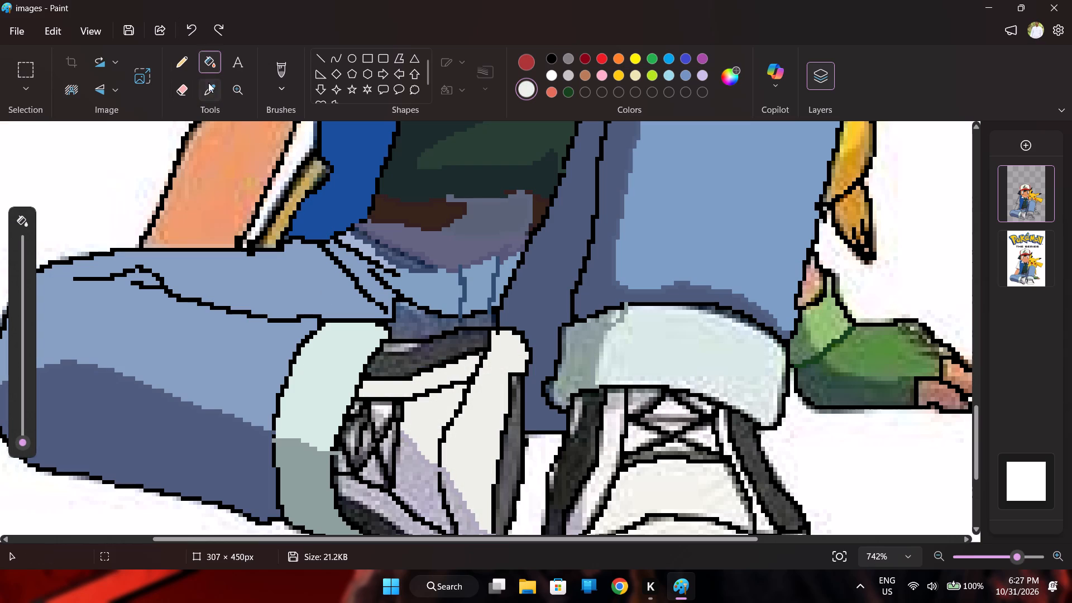
pyautogui.doubleClick(433, 355)
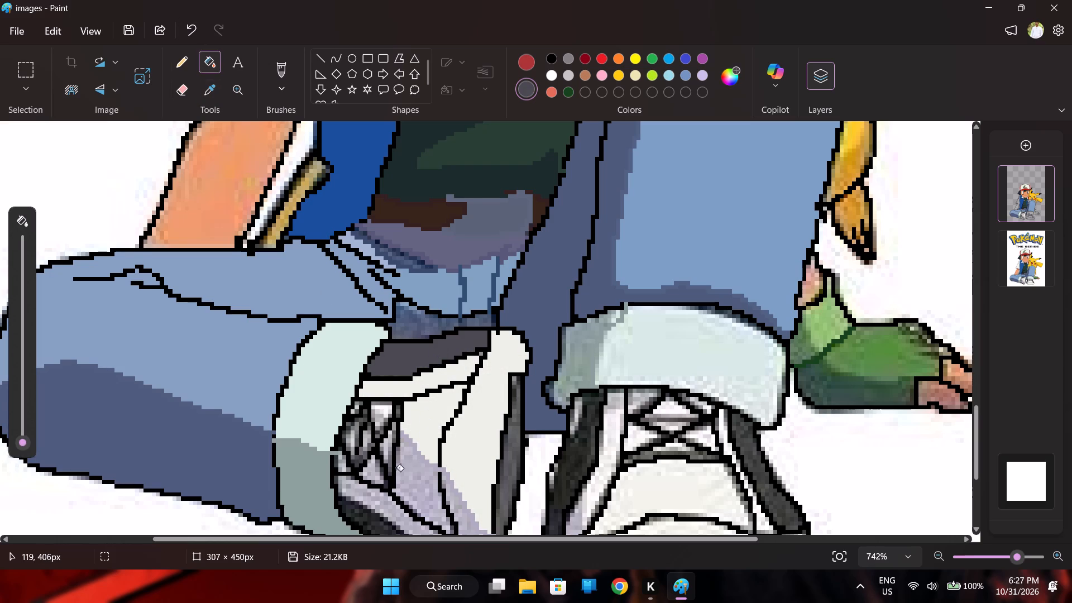
pyautogui.scroll(-1, 396, 470)
pyautogui.click(391, 476)
pyautogui.click(509, 419)
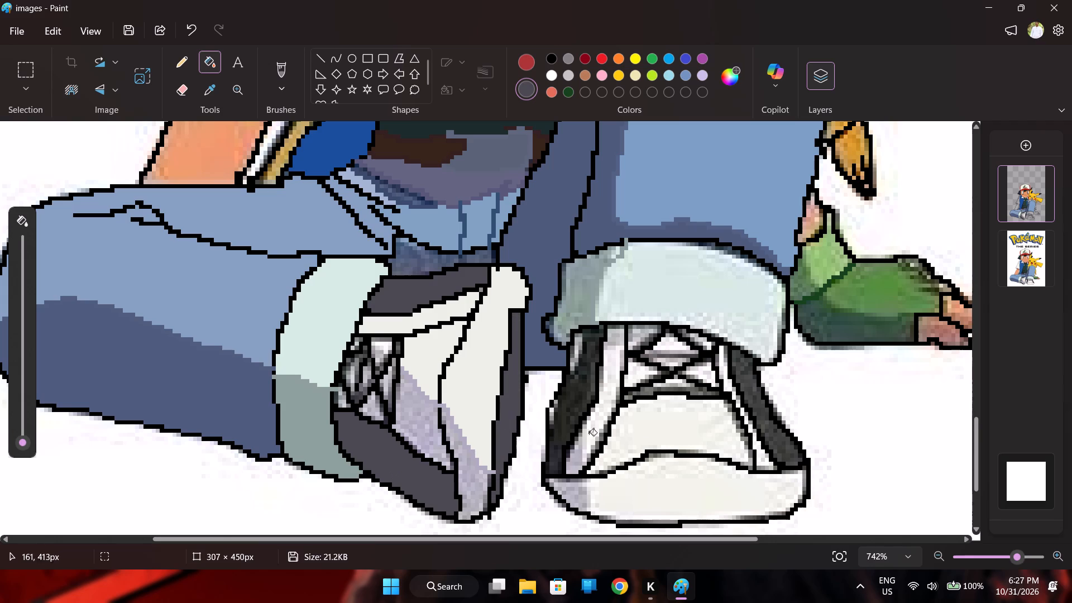
# Fill the sideways shoe's inner shadow and the gaps between its laces with the sampled greyish lavender.
pyautogui.click(212, 94)
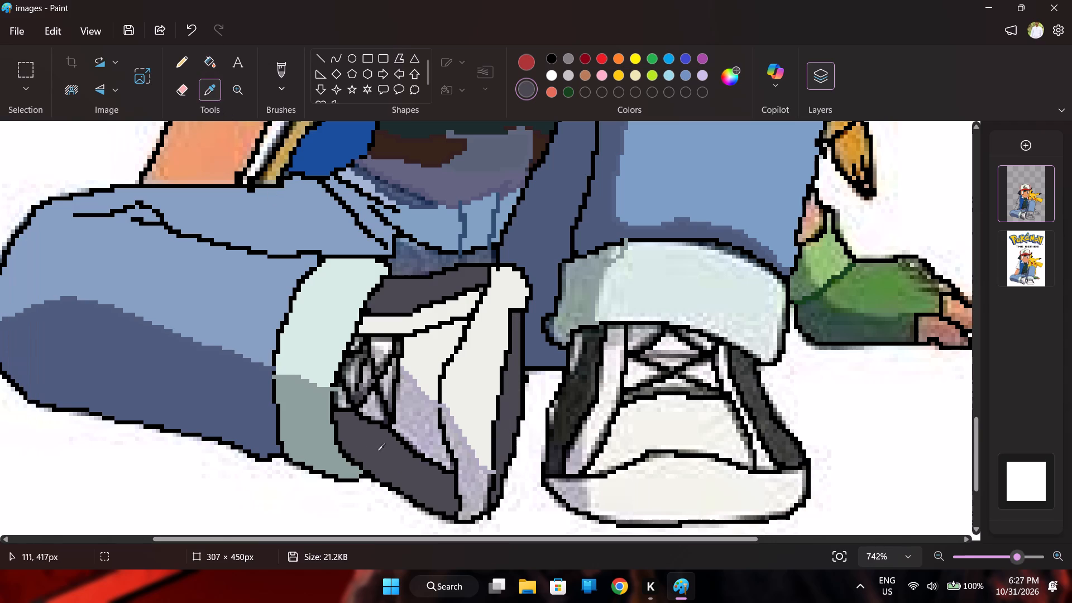
pyautogui.doubleClick(419, 427)
pyautogui.click(372, 411)
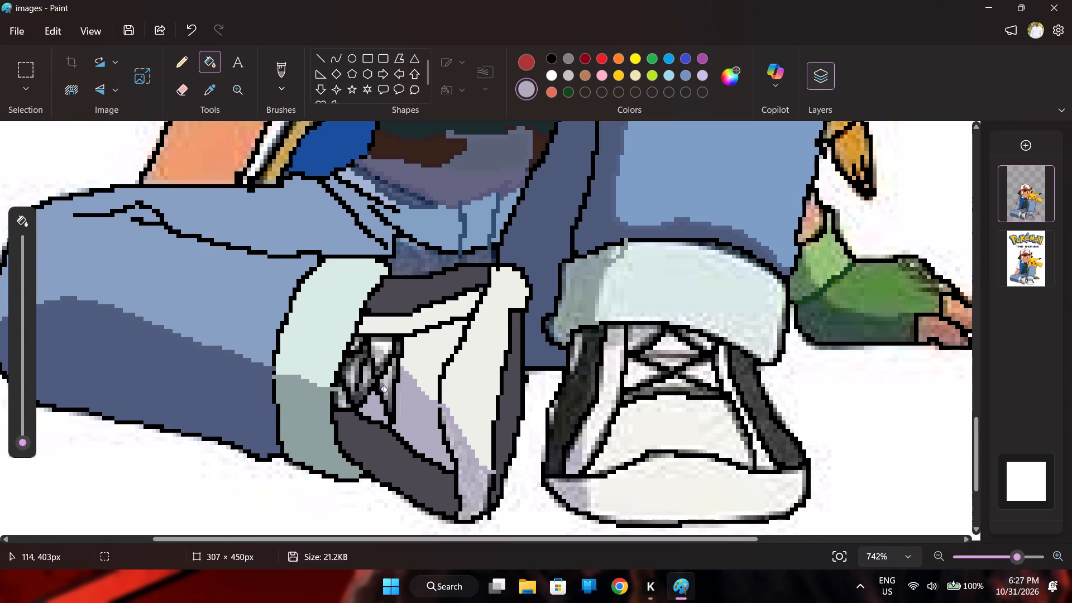
pyautogui.click(385, 384)
pyautogui.click(379, 352)
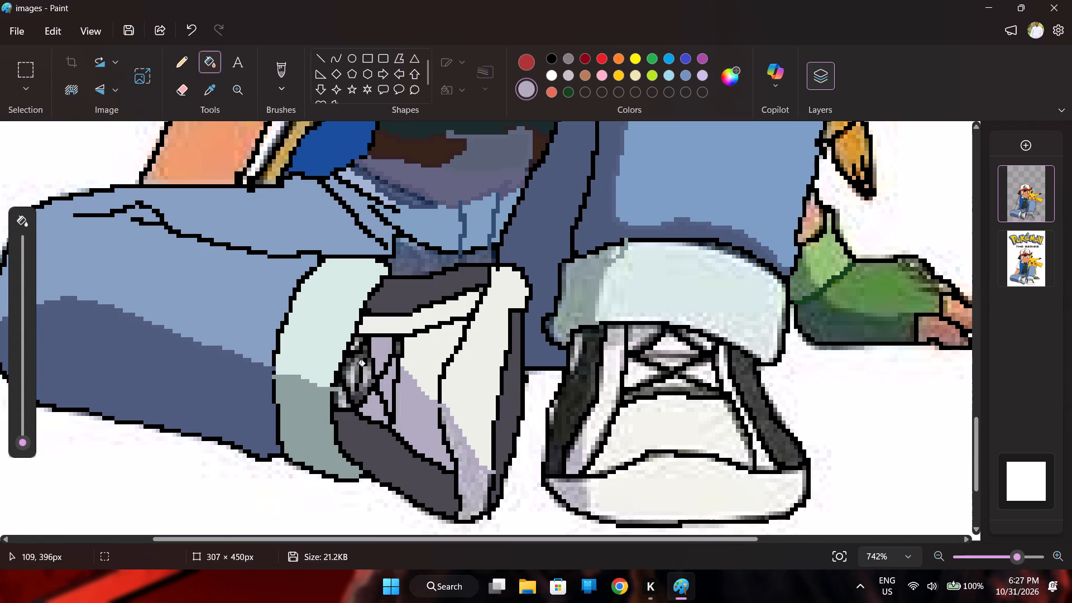
pyautogui.click(352, 372)
pyautogui.click(341, 400)
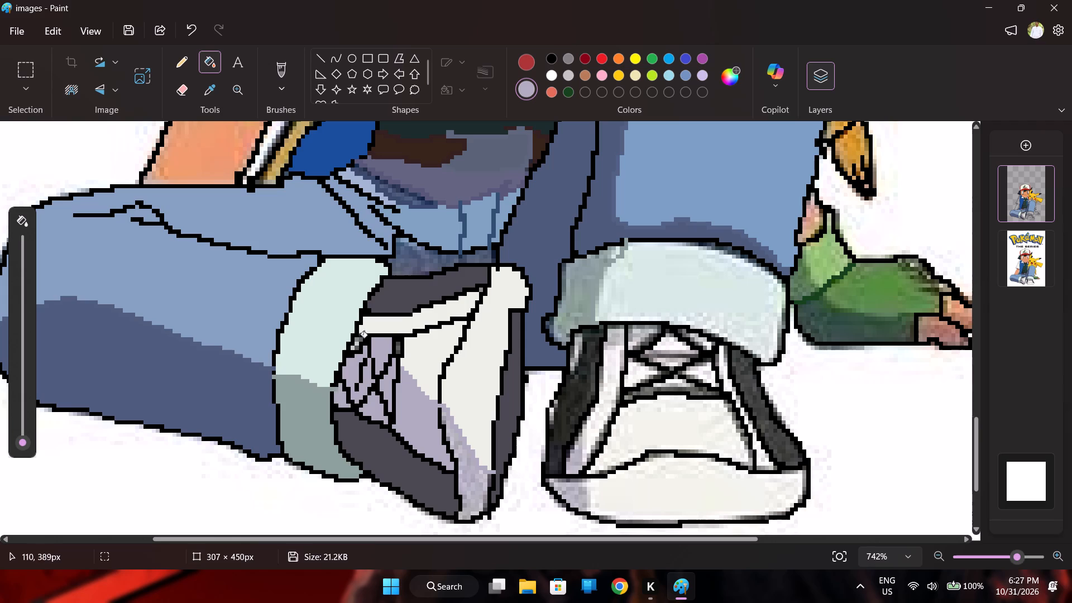
pyautogui.click(357, 345)
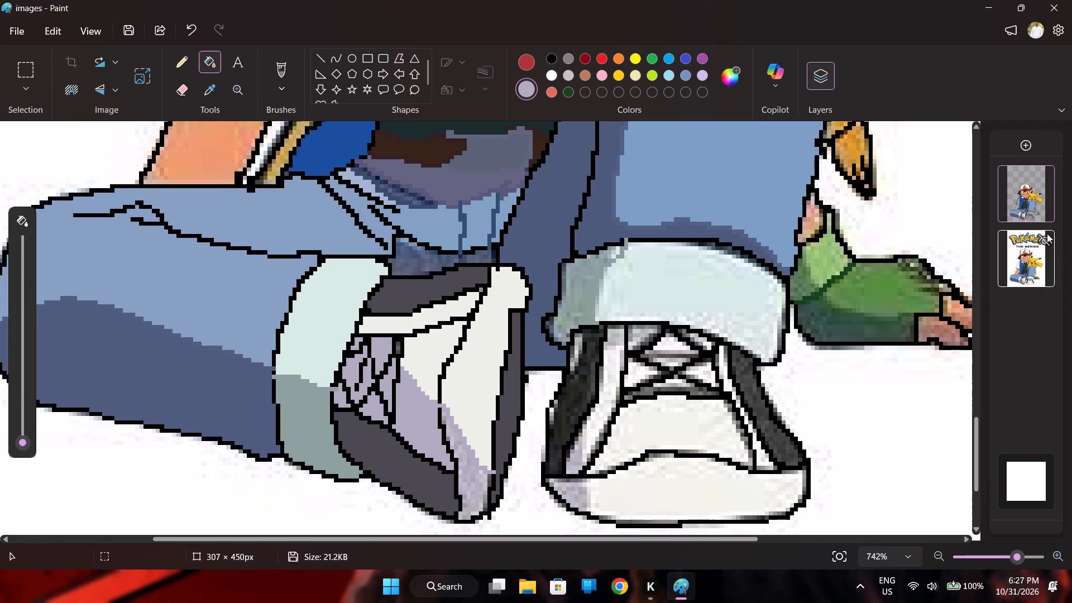
# Fill the tiny gap beside the upper end of the sideways shoe's laces with sampled black.
pyautogui.click(1047, 233)
pyautogui.click(1047, 233)
pyautogui.click(213, 91)
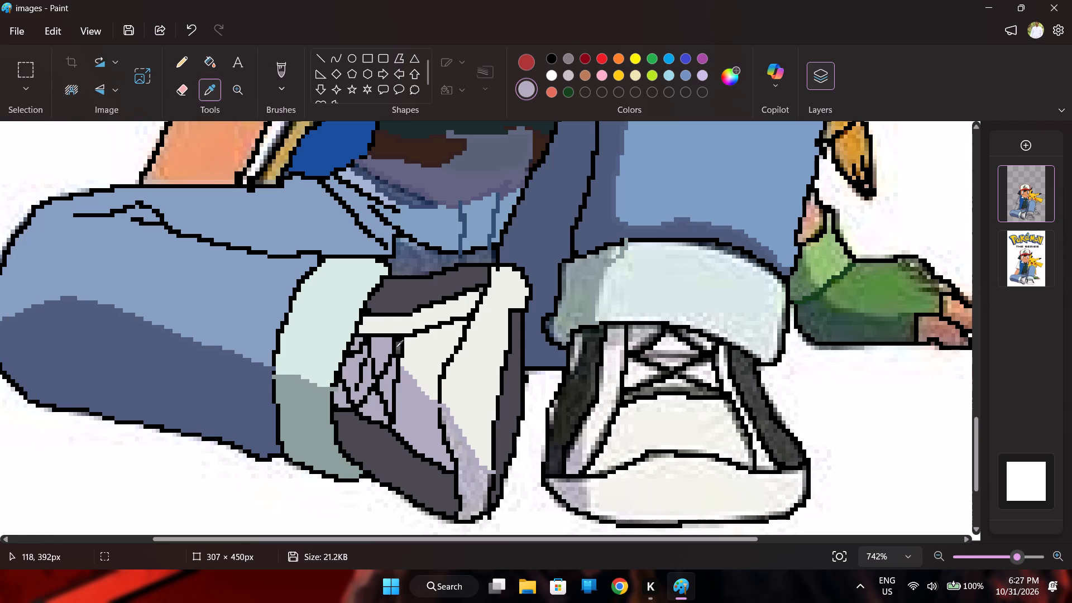
pyautogui.click(396, 347)
pyautogui.click(399, 347)
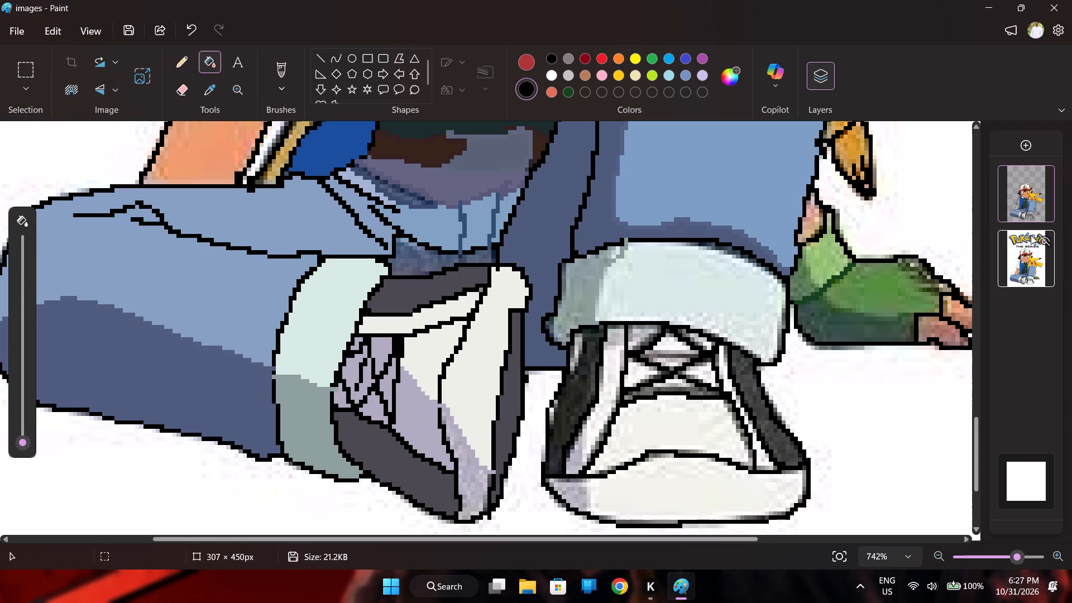
# Check the colouring with the reference layer hidden, and fill the small gaps along the waistband's lower edge and far end with sampled dark blue.
pyautogui.click(1044, 237)
pyautogui.click(1044, 237)
pyautogui.click(1044, 236)
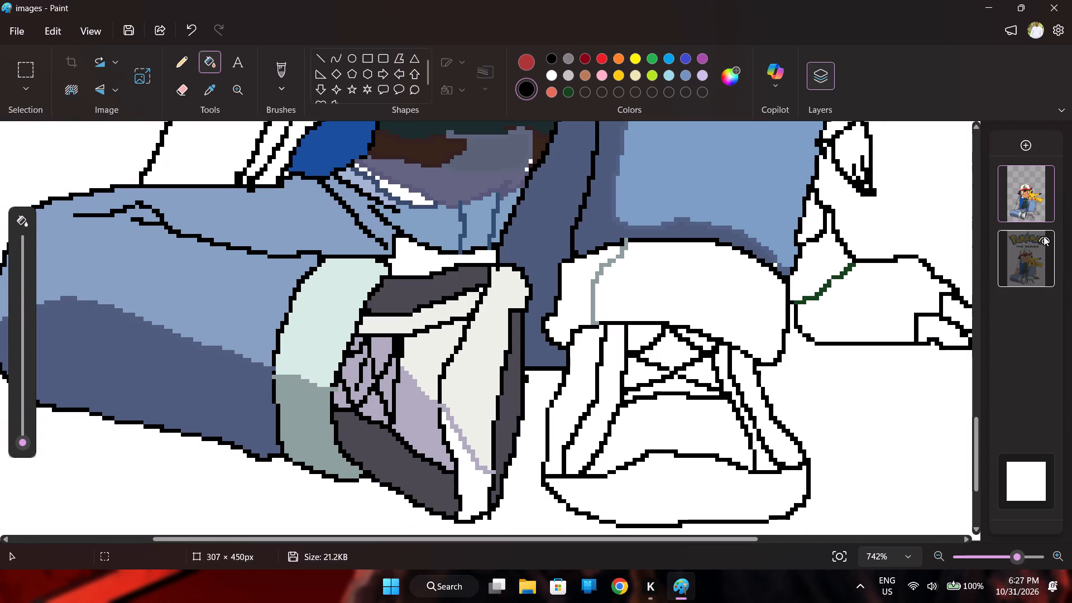
pyautogui.click(1044, 236)
pyautogui.click(1044, 236)
pyautogui.click(1044, 236)
pyautogui.click(207, 82)
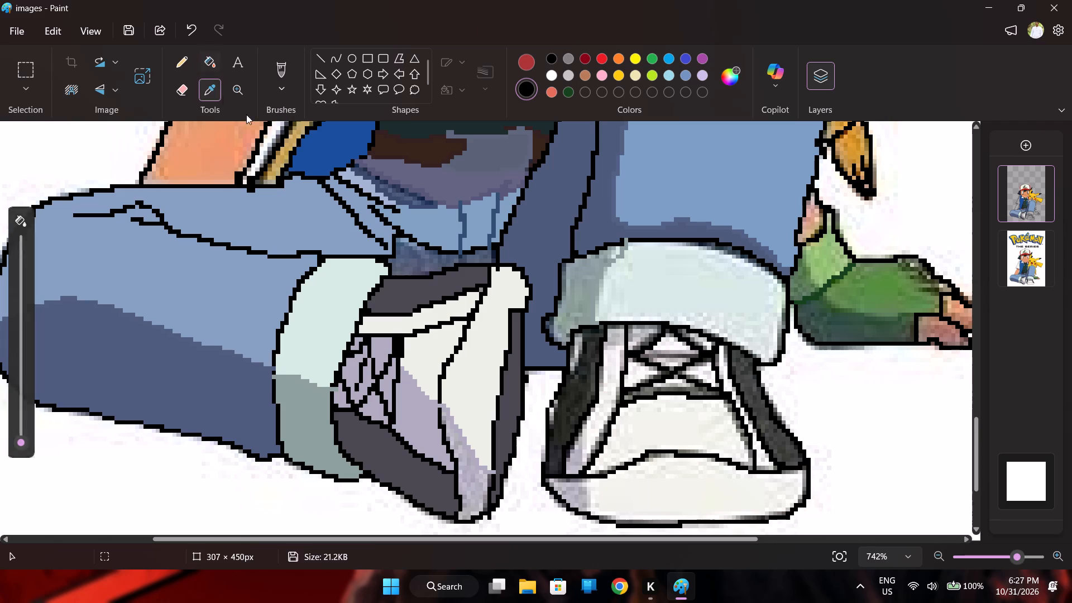
pyautogui.doubleClick(408, 197)
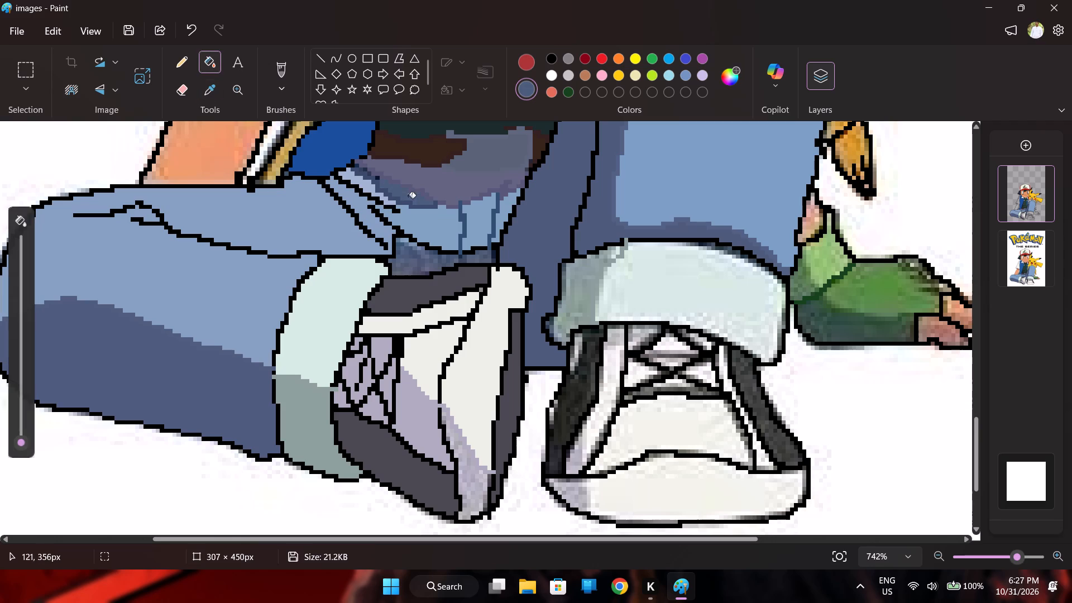
pyautogui.click(373, 178)
pyautogui.click(367, 174)
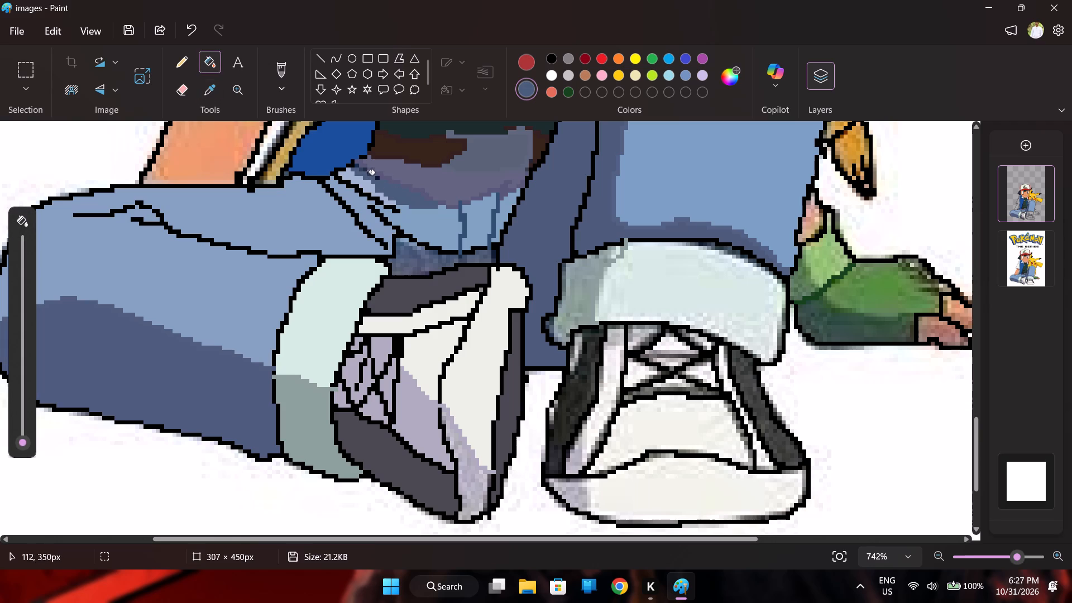
pyautogui.click(363, 170)
pyautogui.click(379, 178)
pyautogui.click(527, 168)
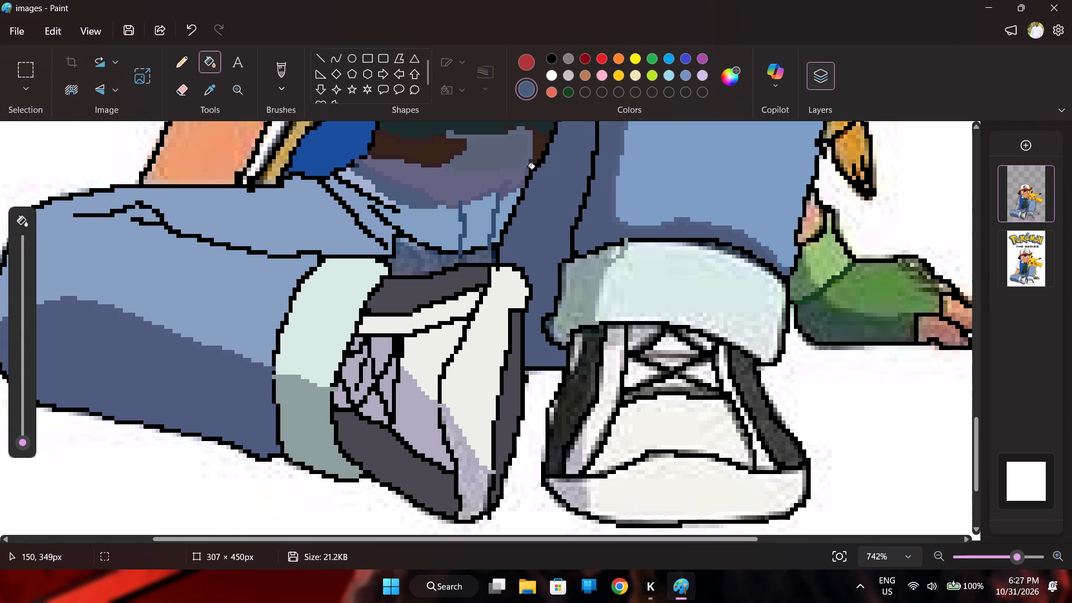
pyautogui.click(530, 161)
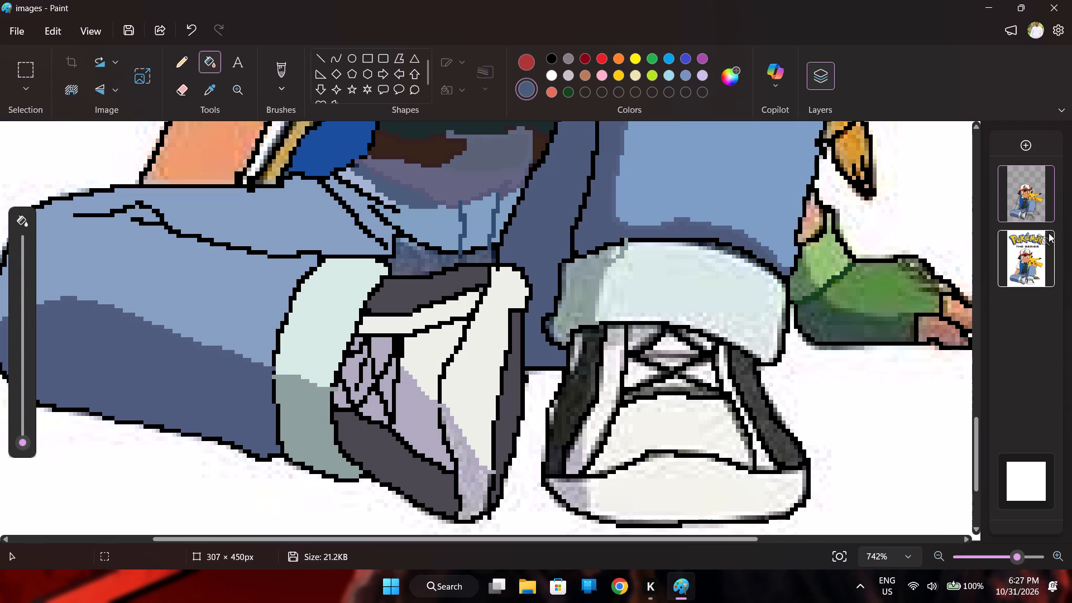
pyautogui.click(1044, 237)
pyautogui.click(1044, 237)
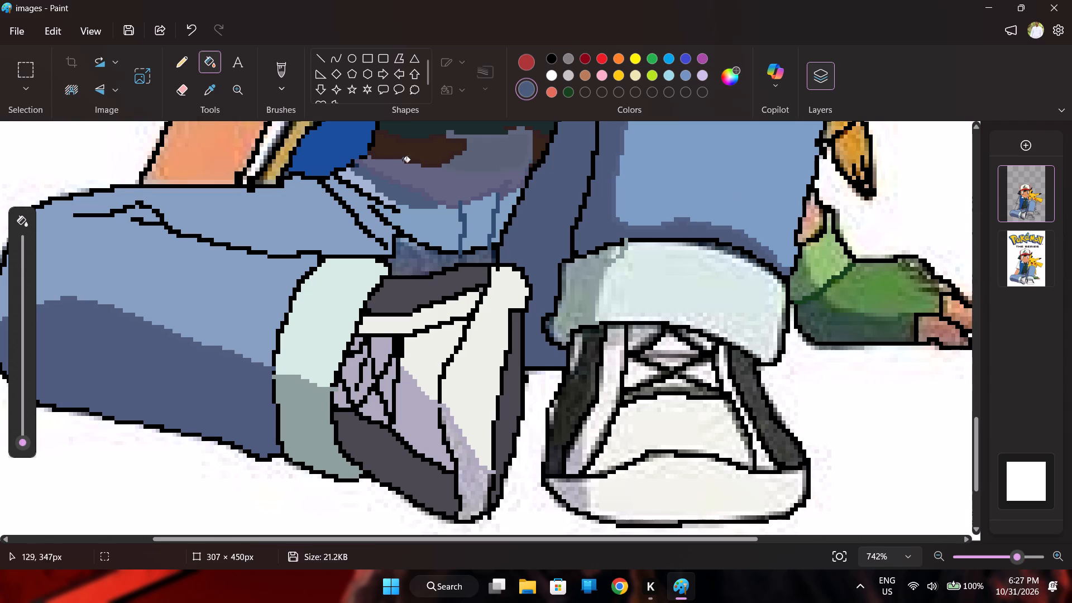
pyautogui.click(357, 165)
# Fill the shadowed jeans area just above the sideways shoe with its sampled dark greyish blue.
pyautogui.click(207, 85)
pyautogui.doubleClick(414, 266)
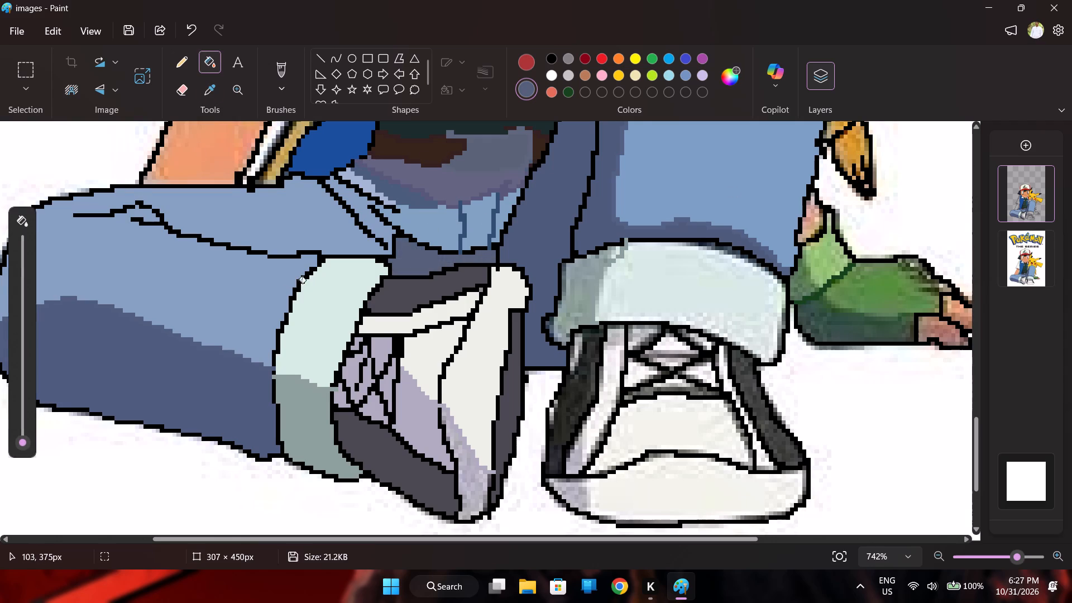
# Fill the boy's shirt sleeve above the lowered arm with its sampled off-white.
pyautogui.scroll(2, 279, 283)
pyautogui.scroll(3, 194, 209)
pyautogui.click(208, 99)
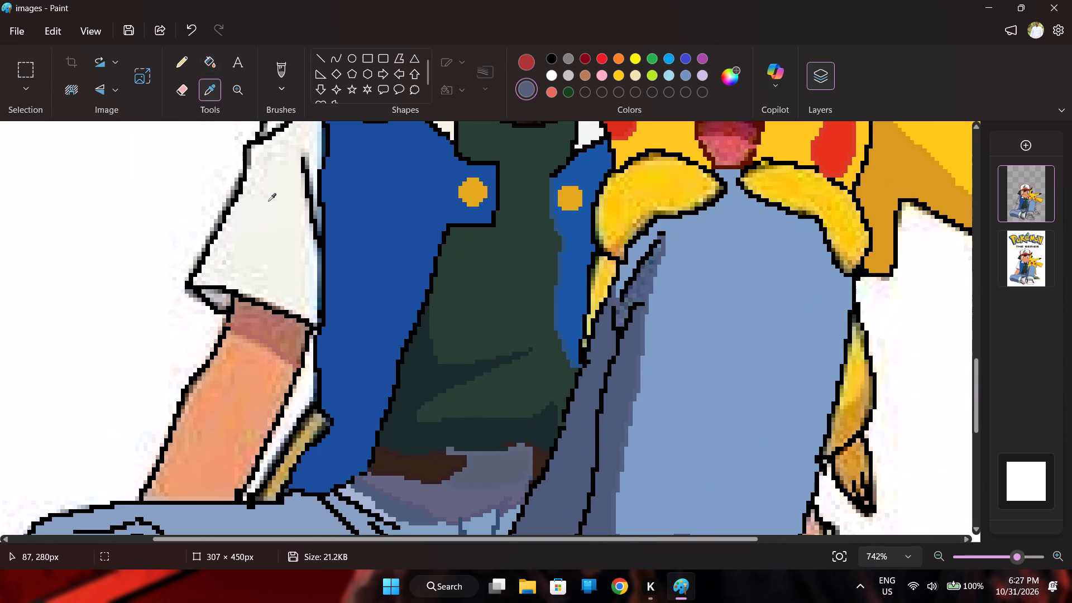
pyautogui.doubleClick(268, 201)
# Fill the arm's shadow below the sleeve with sampled reddish brown and the rest of the arm with sampled orange.
pyautogui.click(208, 92)
pyautogui.doubleClick(262, 329)
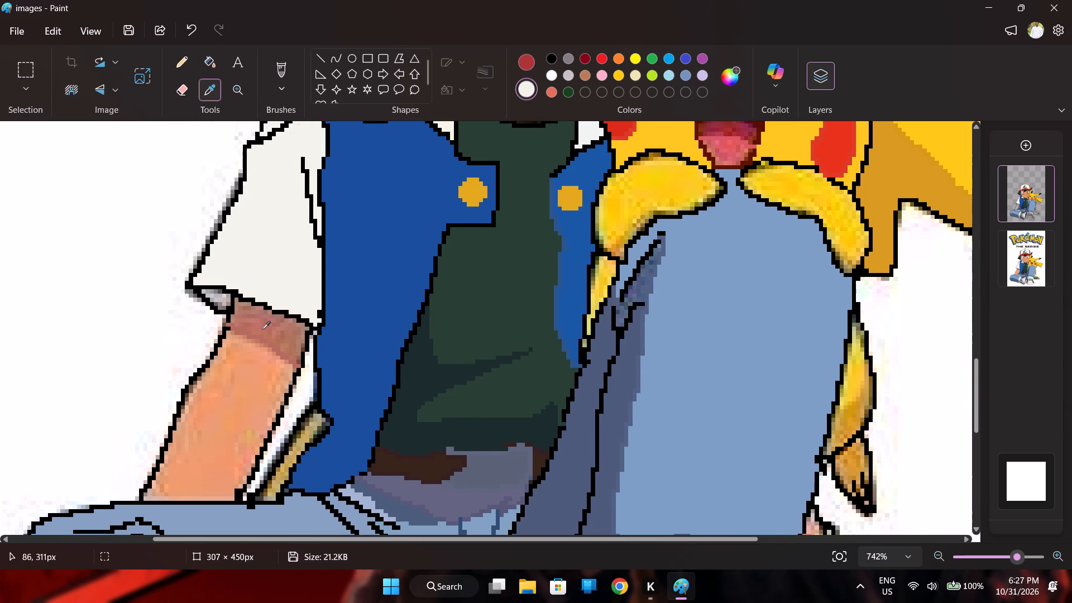
pyautogui.click(208, 99)
pyautogui.doubleClick(235, 356)
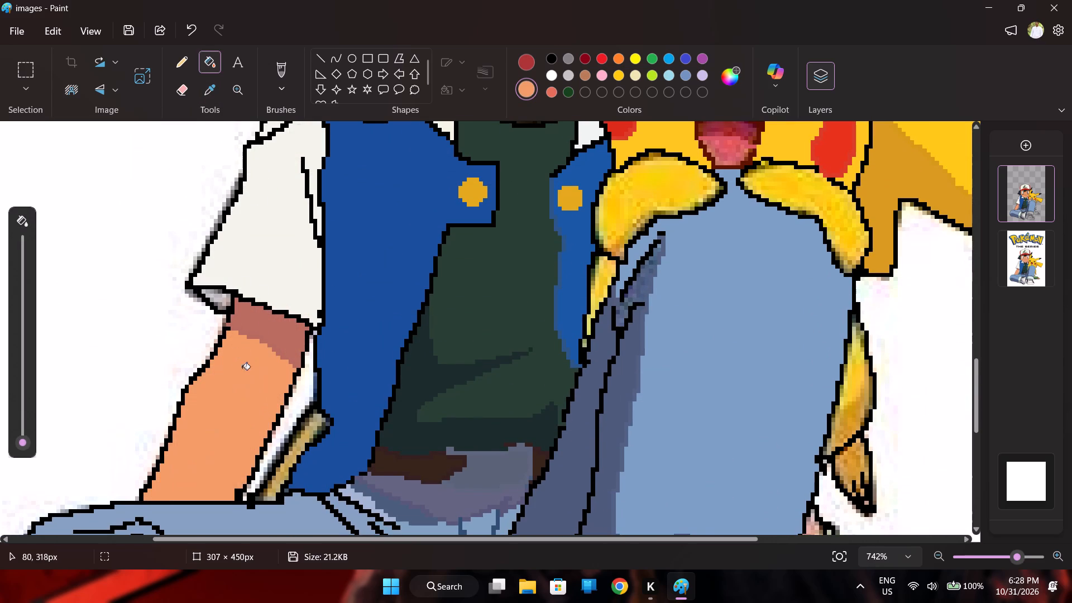
# Fill the narrow tan piece between the arm and the blue vest with its sampled tan.
pyautogui.click(209, 88)
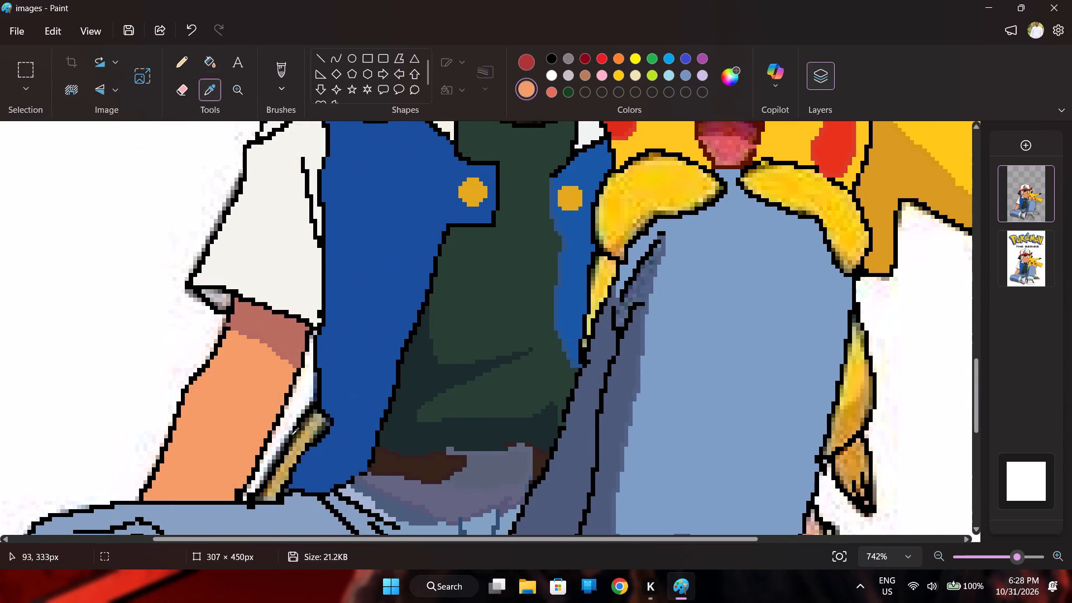
pyautogui.doubleClick(297, 449)
# Toggle the reference image layer's visibility to check which areas around the legs and arm are still unfilled.
pyautogui.scroll(-2, 357, 414)
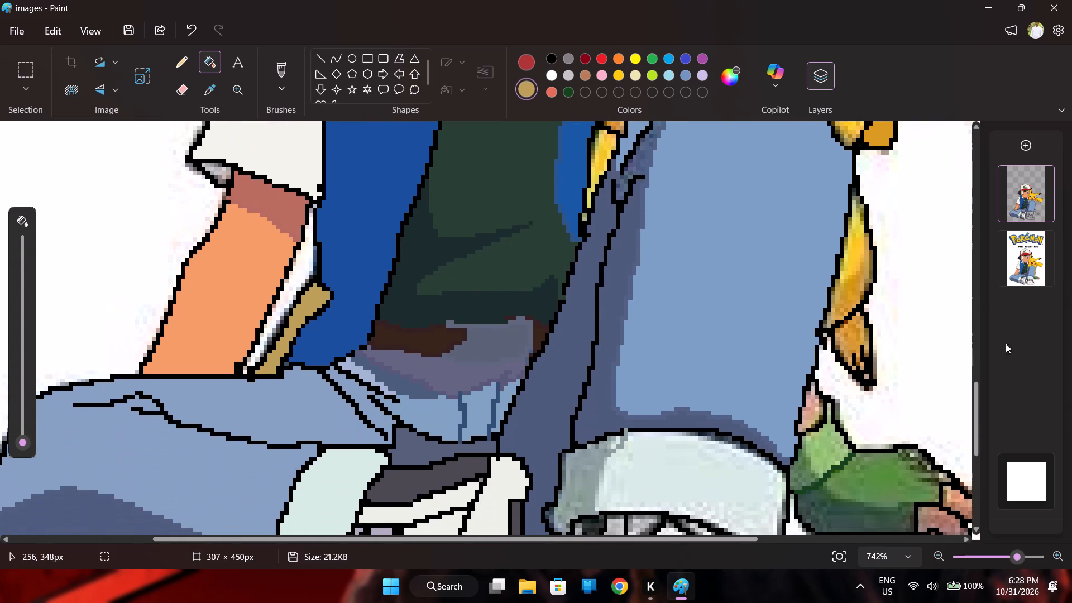
pyautogui.click(1044, 239)
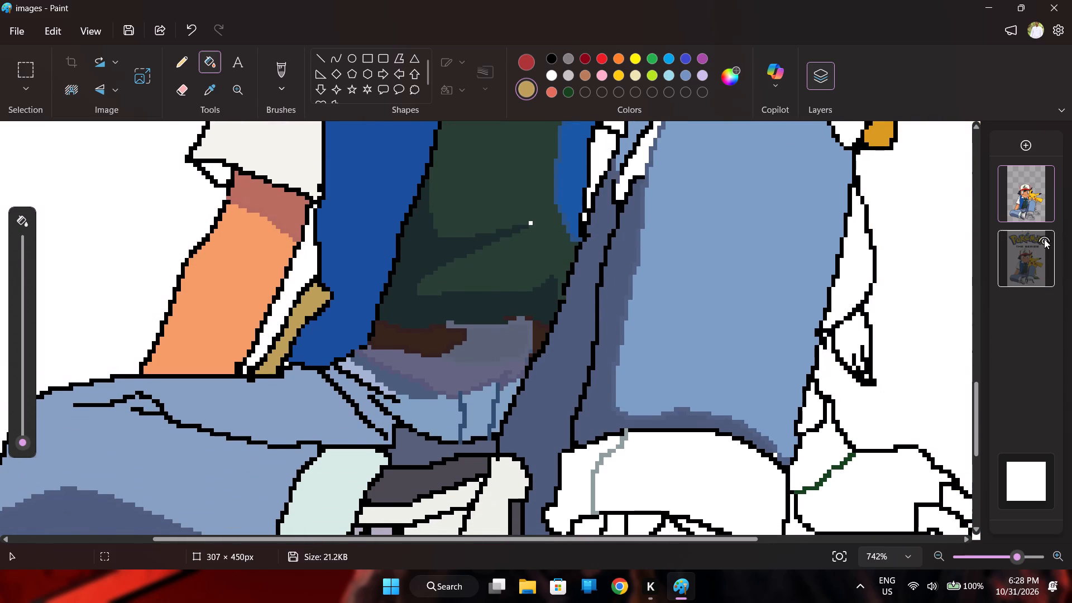
pyautogui.doubleClick(1044, 239)
pyautogui.click(1044, 239)
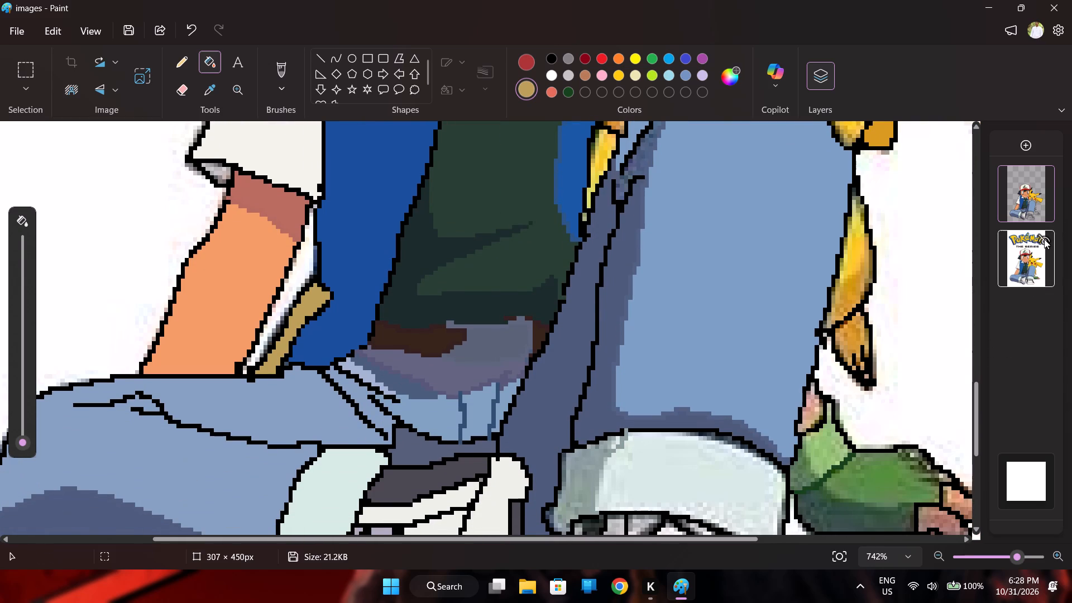
pyautogui.click(1044, 239)
pyautogui.doubleClick(1044, 239)
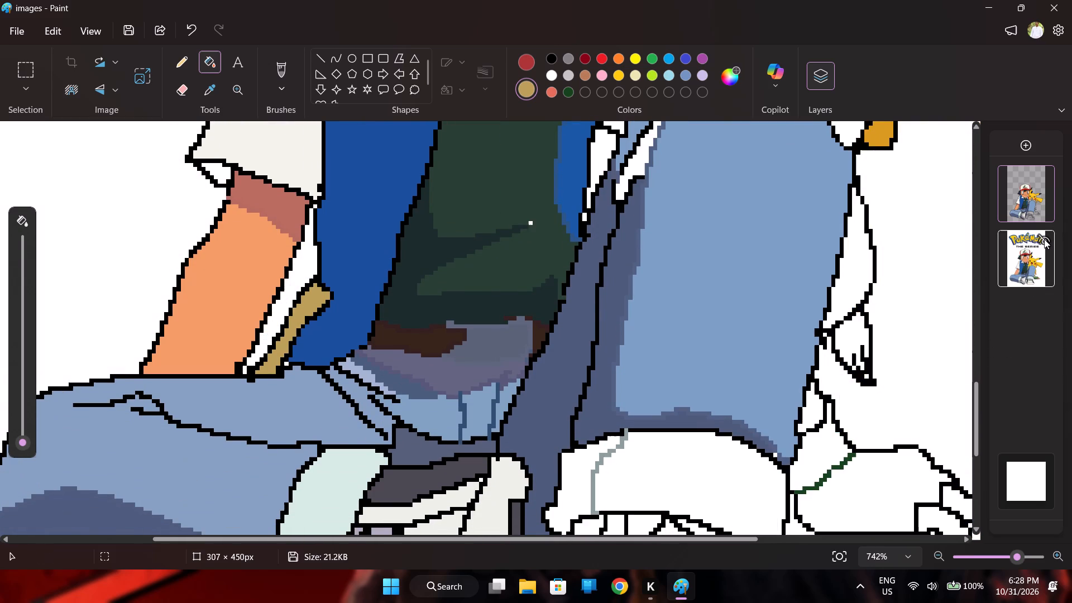
pyautogui.click(1044, 239)
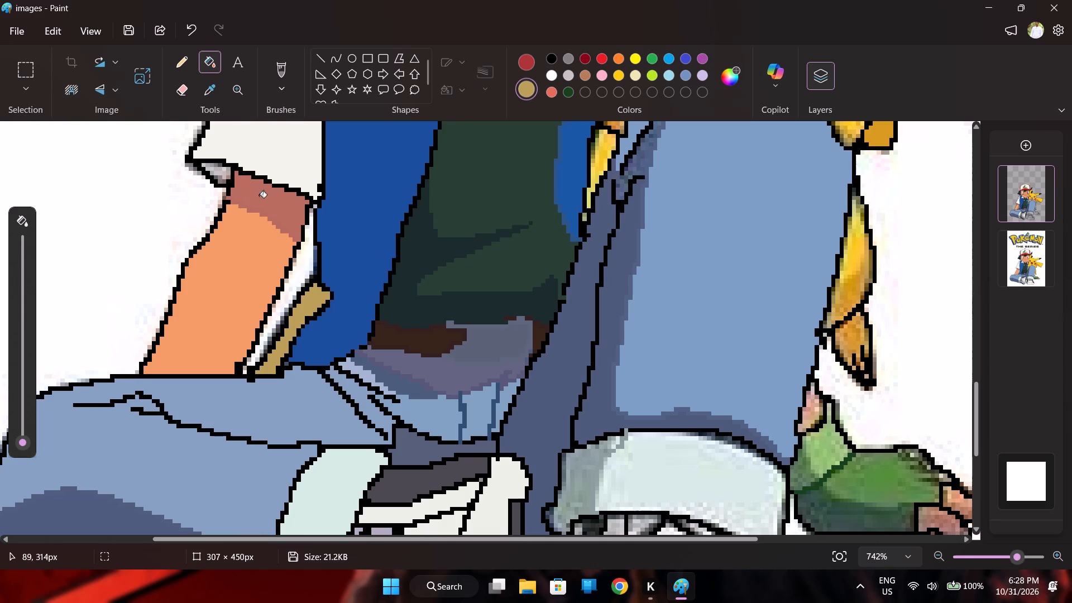
# Fill the upright leg's jeans cuff with sampled colours: greyish green in its shaded strip and pale mint in the rest.
pyautogui.click(212, 94)
pyautogui.scroll(-3, 599, 409)
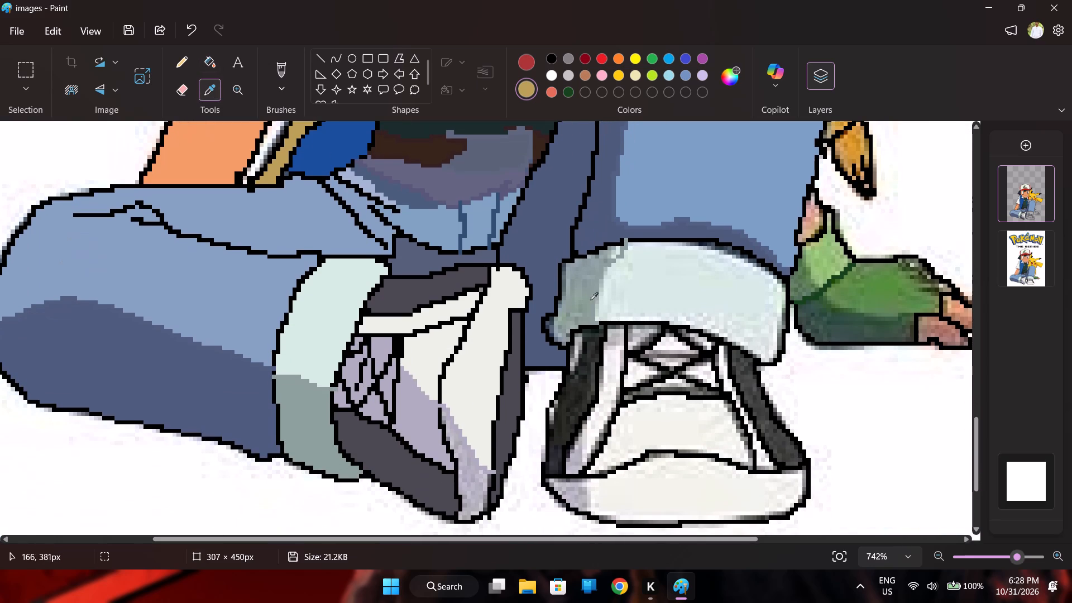
pyautogui.doubleClick(578, 296)
pyautogui.click(197, 80)
pyautogui.click(208, 81)
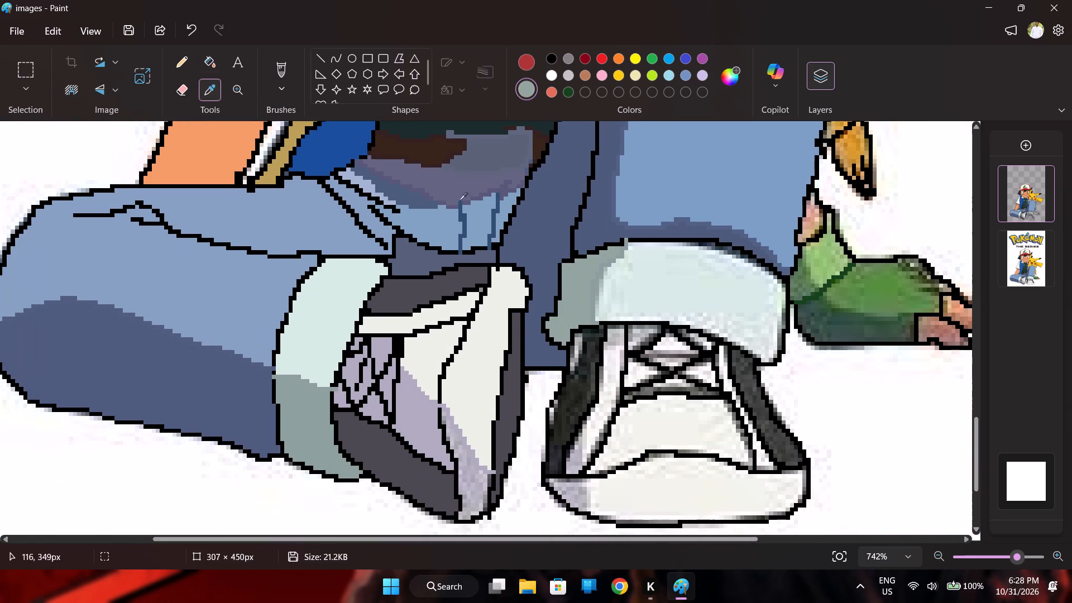
pyautogui.doubleClick(655, 264)
# Fill the front-facing shoe's shaded side panel, nearest the sideways shoe, with its sampled near-black.
pyautogui.click(210, 89)
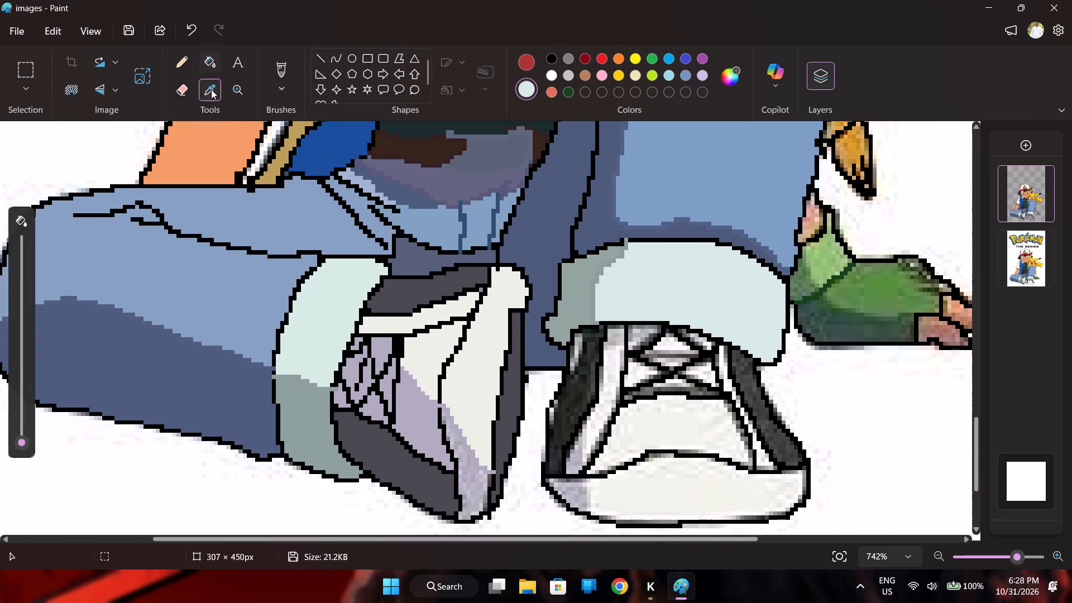
pyautogui.doubleClick(583, 403)
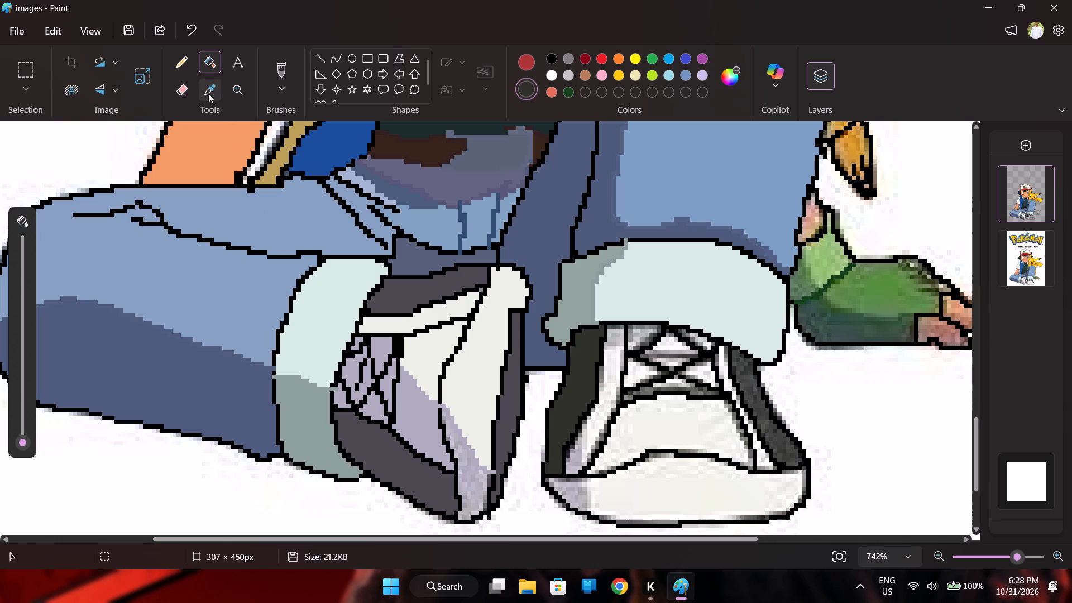
pyautogui.click(764, 393)
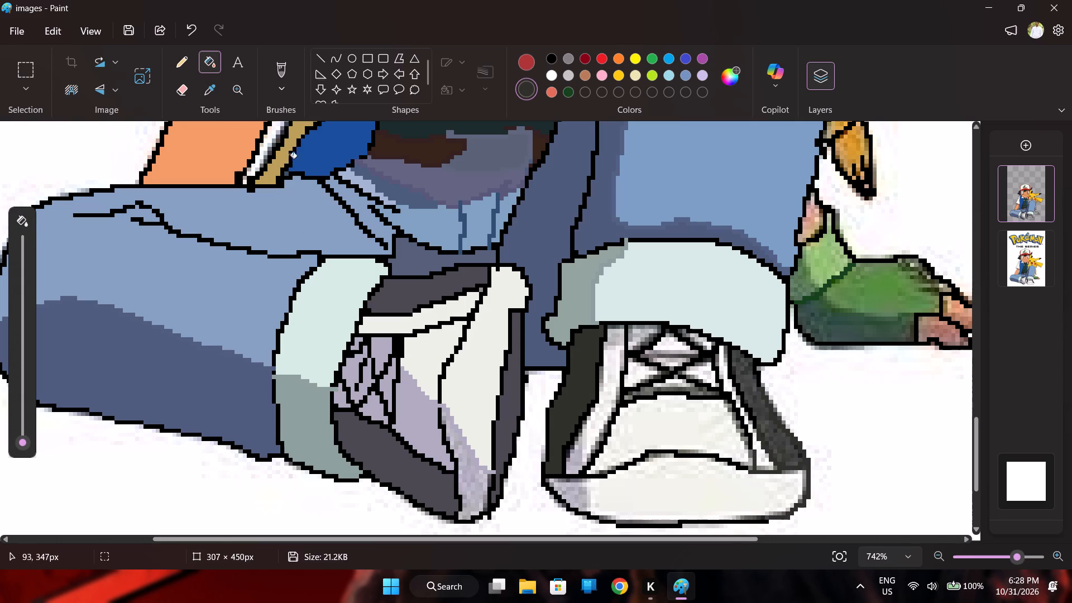
# Fill the front-facing shoe's sole, toe area and the strip beside the near-black panel with the sampled off-white.
pyautogui.click(218, 89)
pyautogui.doubleClick(728, 500)
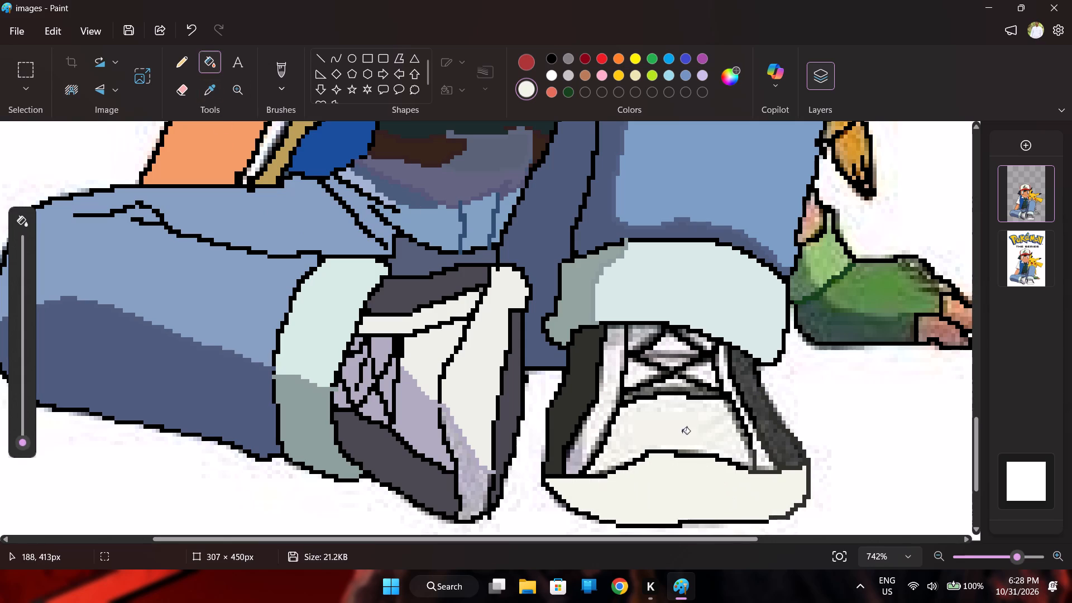
pyautogui.click(682, 433)
pyautogui.click(597, 423)
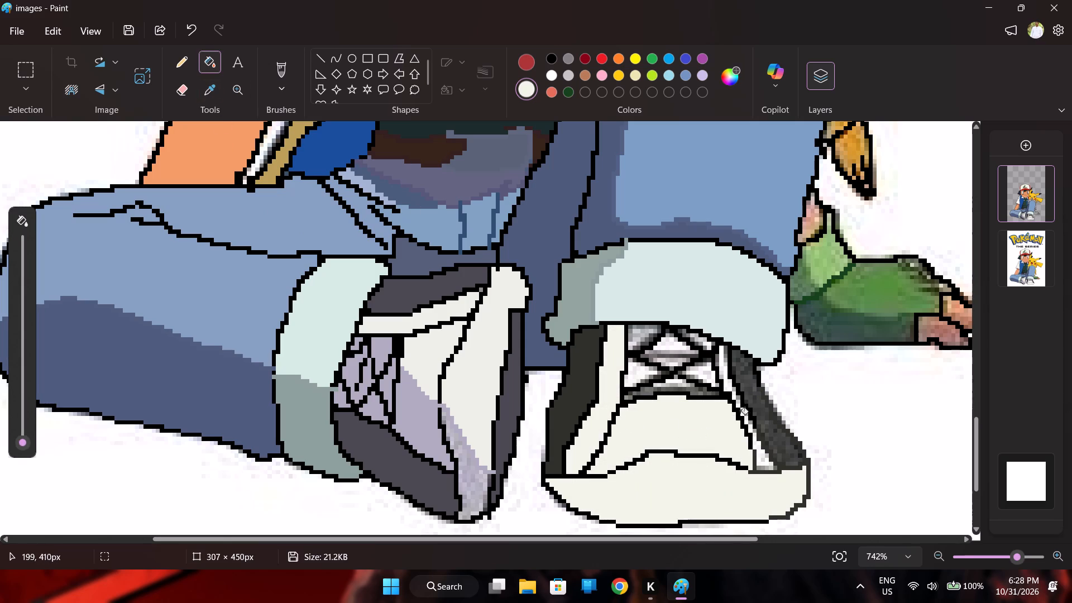
# Fill the gaps between the front-facing shoe's laces and the strip beside its unfilled dark panel with sampled pale lavender.
pyautogui.click(210, 94)
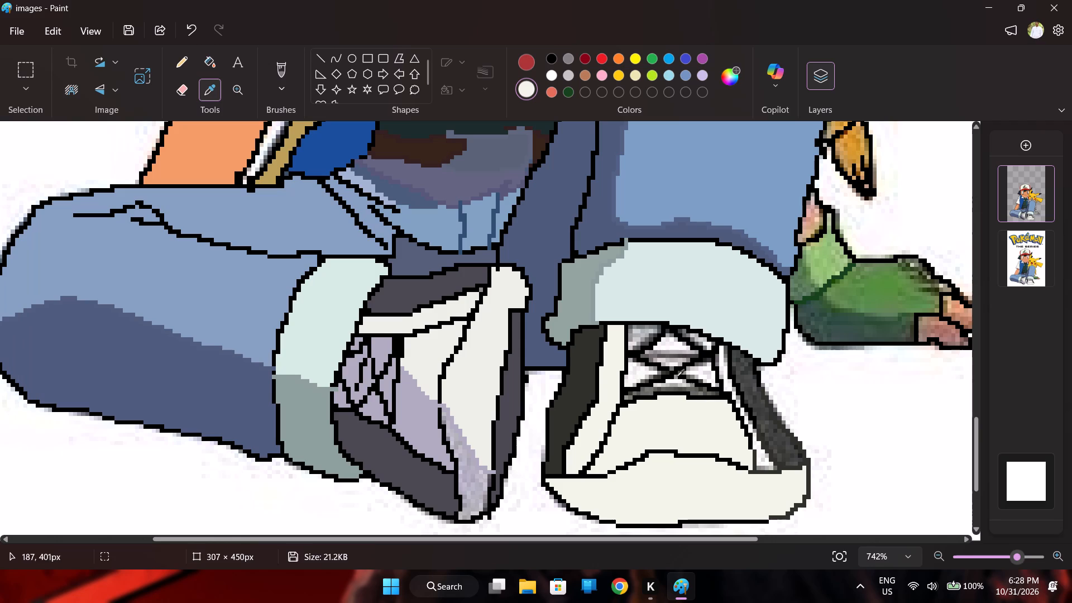
pyautogui.doubleClick(669, 342)
pyautogui.click(639, 336)
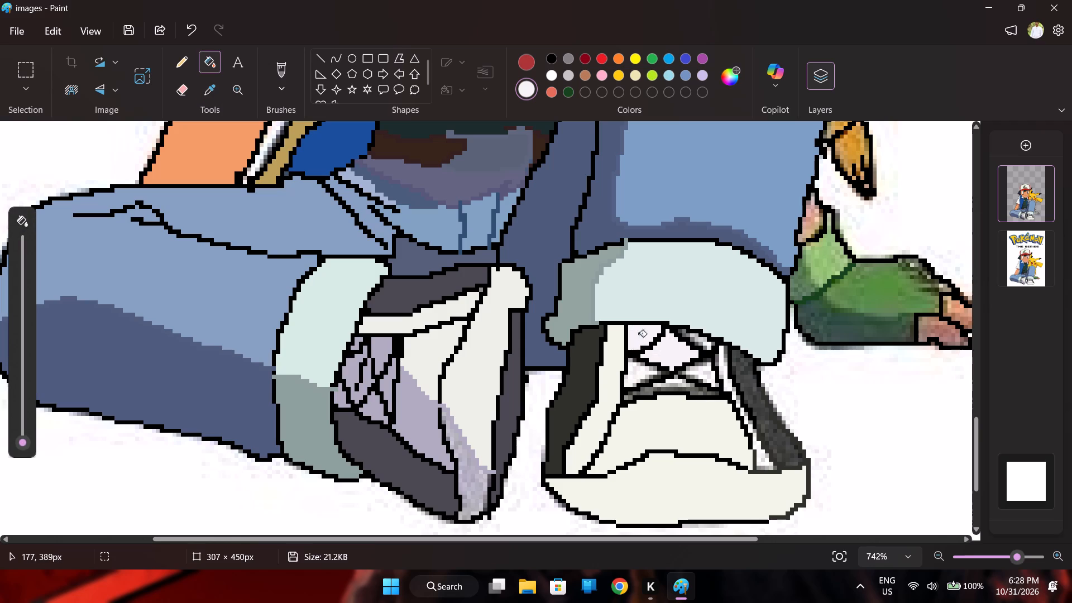
pyautogui.click(639, 376)
pyautogui.click(700, 371)
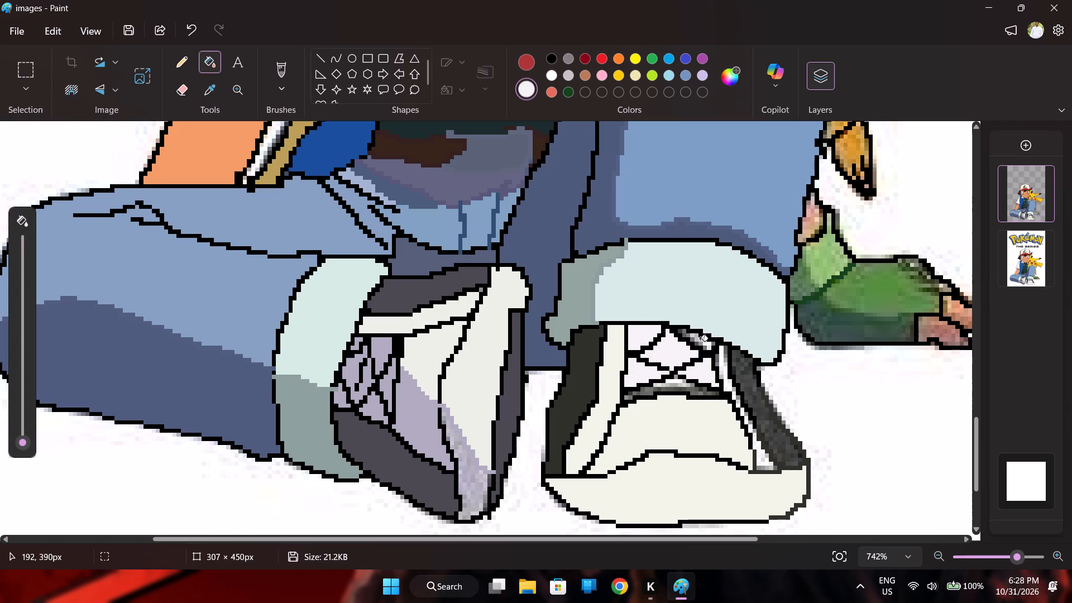
pyautogui.click(700, 340)
pyautogui.click(762, 455)
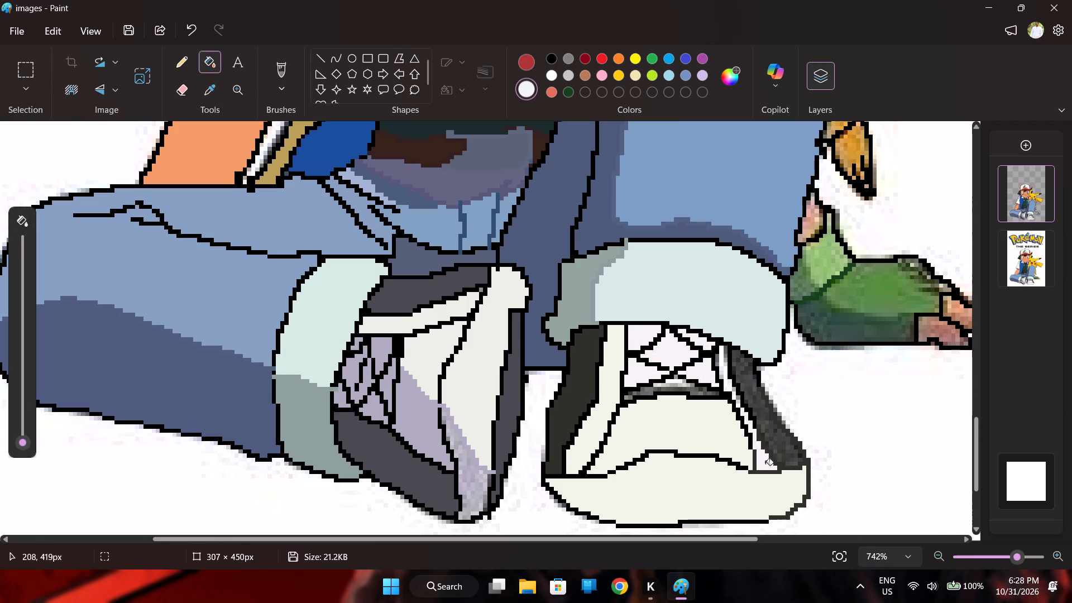
# Check the unfilled spots against the reference layer and fill the sideways shoe's toe shadow with its sampled light greyish lavender.
pyautogui.click(1042, 240)
pyautogui.click(1042, 241)
pyautogui.click(1042, 241)
pyautogui.click(1042, 241)
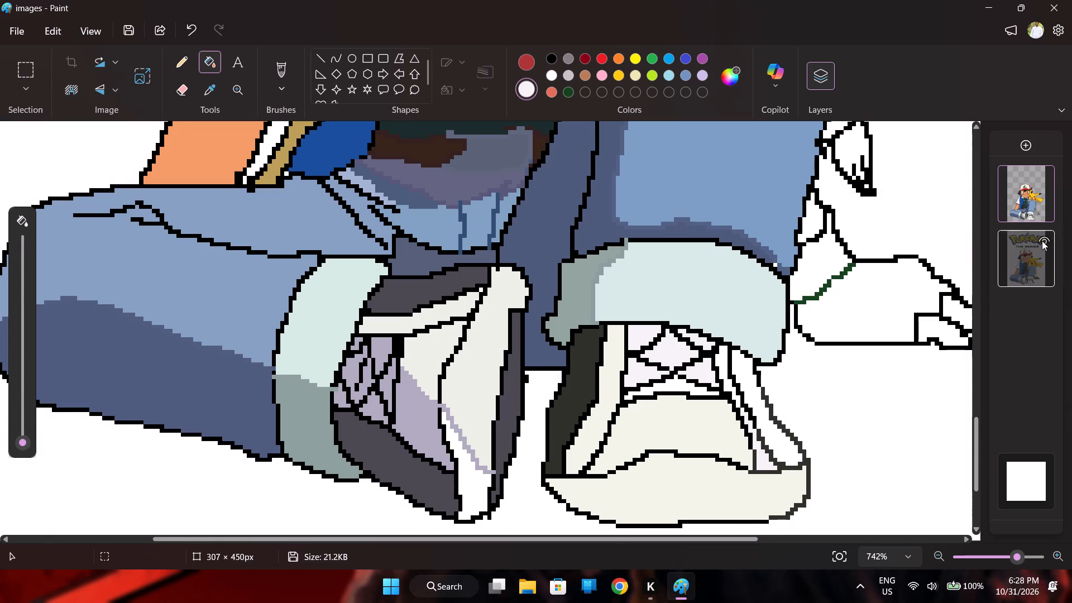
pyautogui.click(209, 97)
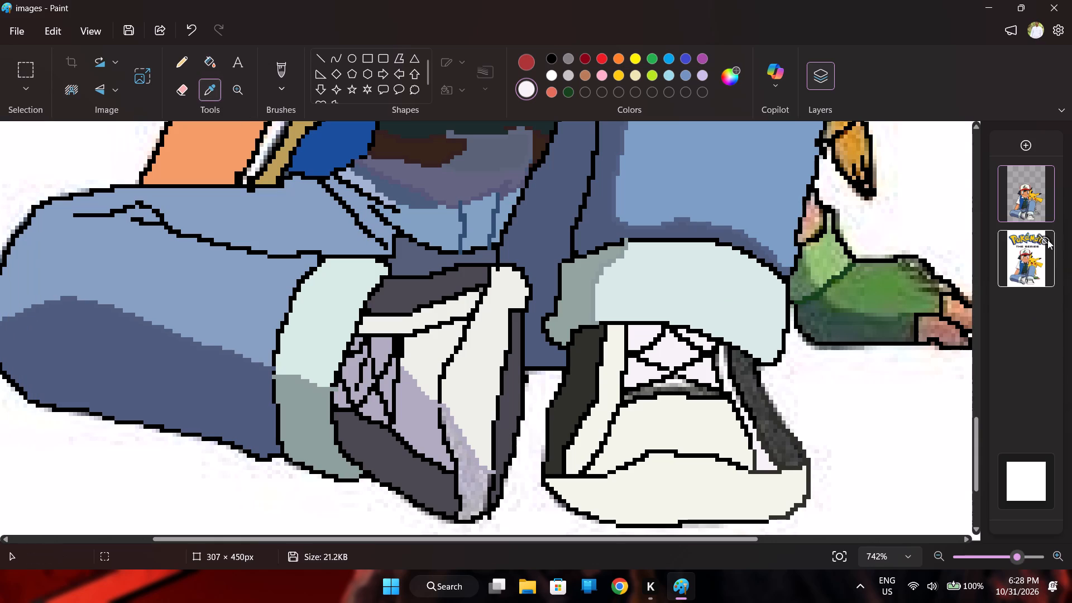
pyautogui.doubleClick(475, 486)
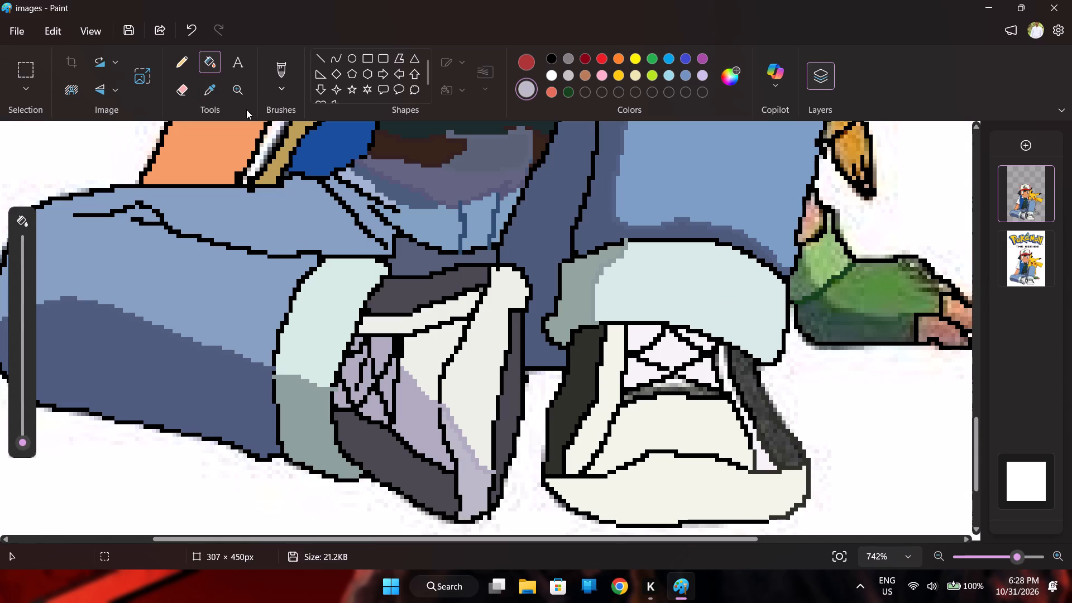
# Fill the front-facing shoe's remaining side panel and the thin band above its toe with the sampled dark grey.
pyautogui.click(214, 93)
pyautogui.doubleClick(753, 390)
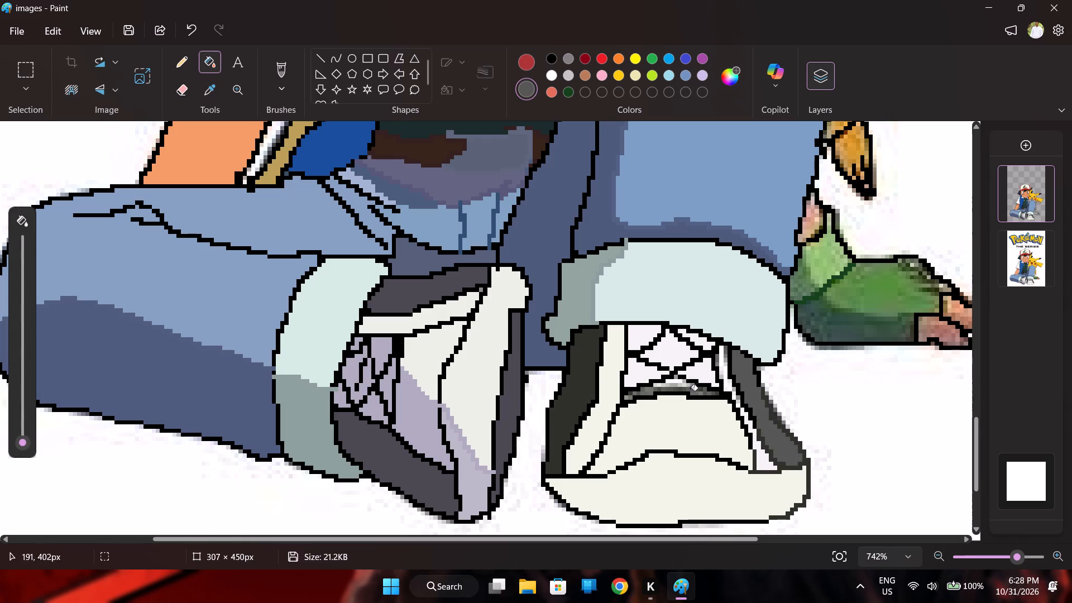
pyautogui.click(694, 389)
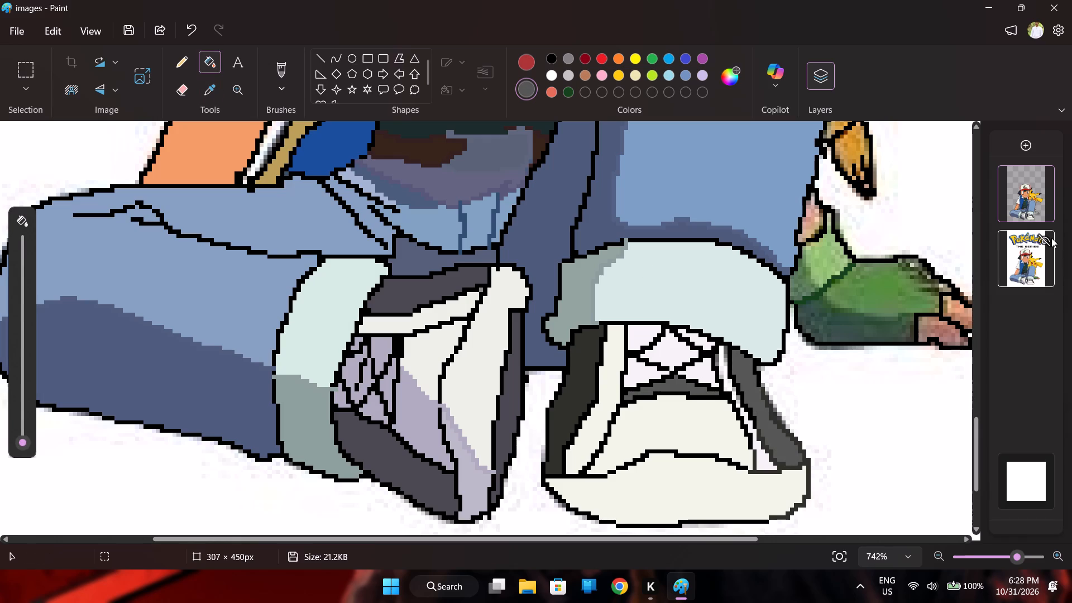
# Toggle the reference image layer's visibility to compare the filled shoes and find the remaining unfilled areas.
pyautogui.click(1051, 238)
pyautogui.click(1051, 238)
pyautogui.click(1051, 238)
pyautogui.click(1051, 238)
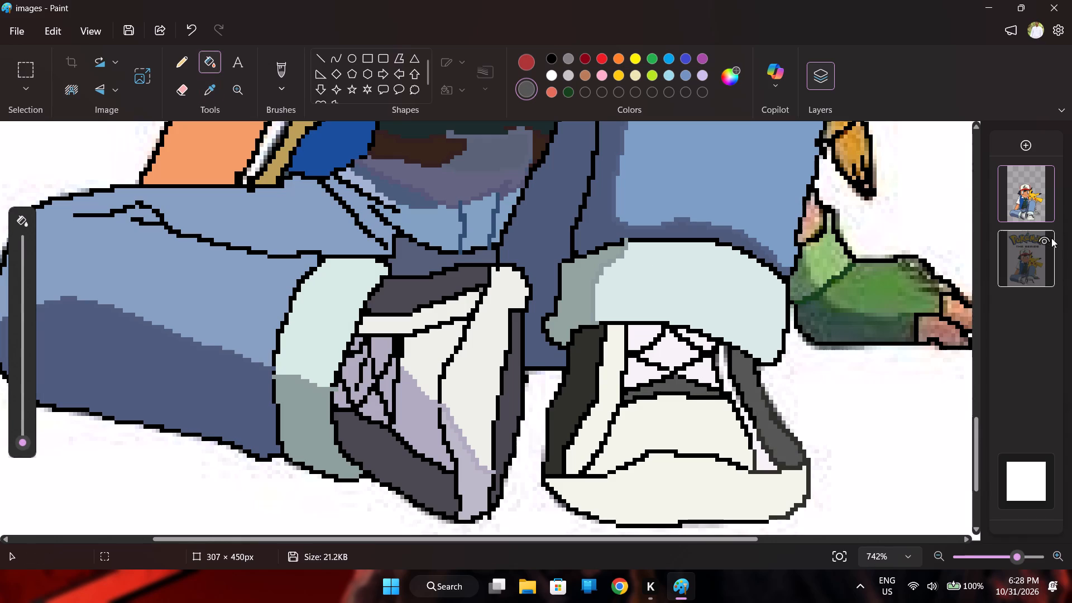
pyautogui.click(1051, 238)
pyautogui.click(1051, 238)
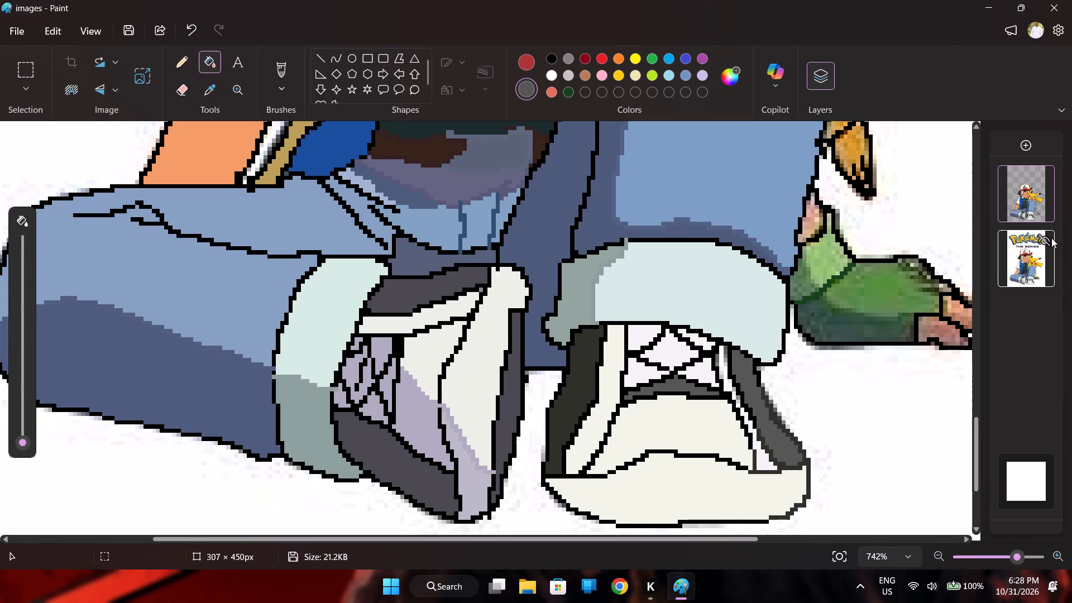
pyautogui.click(1051, 238)
pyautogui.click(1051, 238)
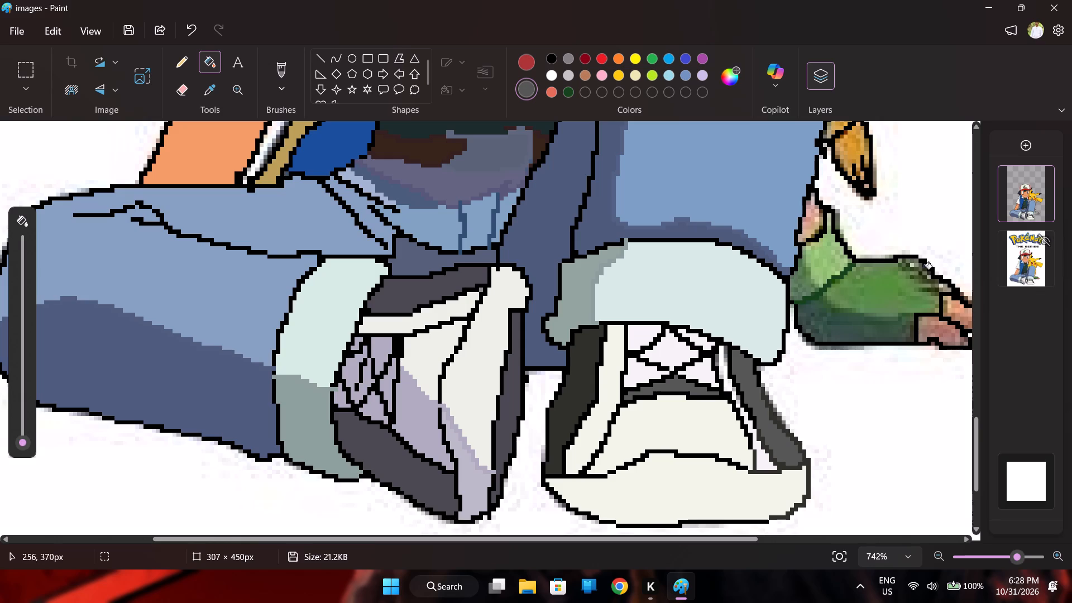
# Sample the green glove's dark shadow colour and pencil the shadow's upper boundary across the hand to the fingers.
pyautogui.click(213, 91)
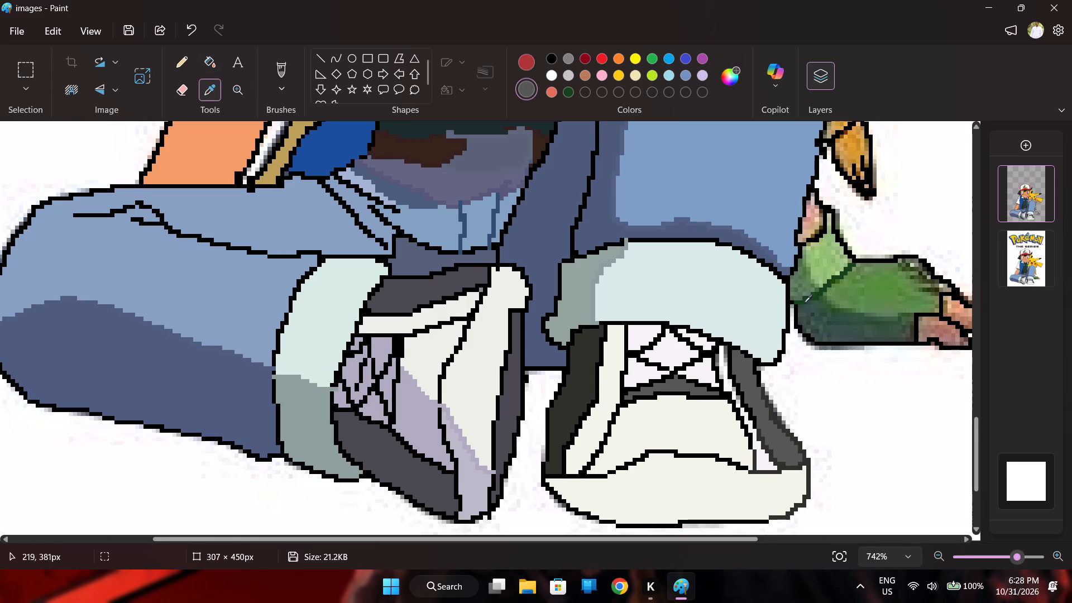
pyautogui.click(188, 64)
pyautogui.click(213, 85)
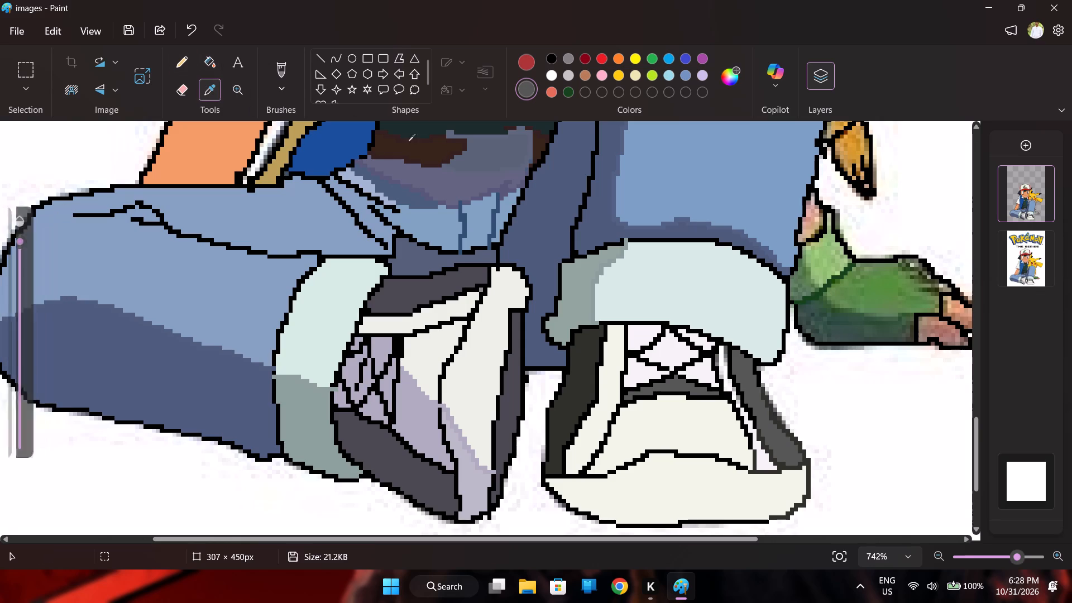
pyautogui.click(833, 315)
pyautogui.moveTo(824, 290); pyautogui.dragTo(879, 319)
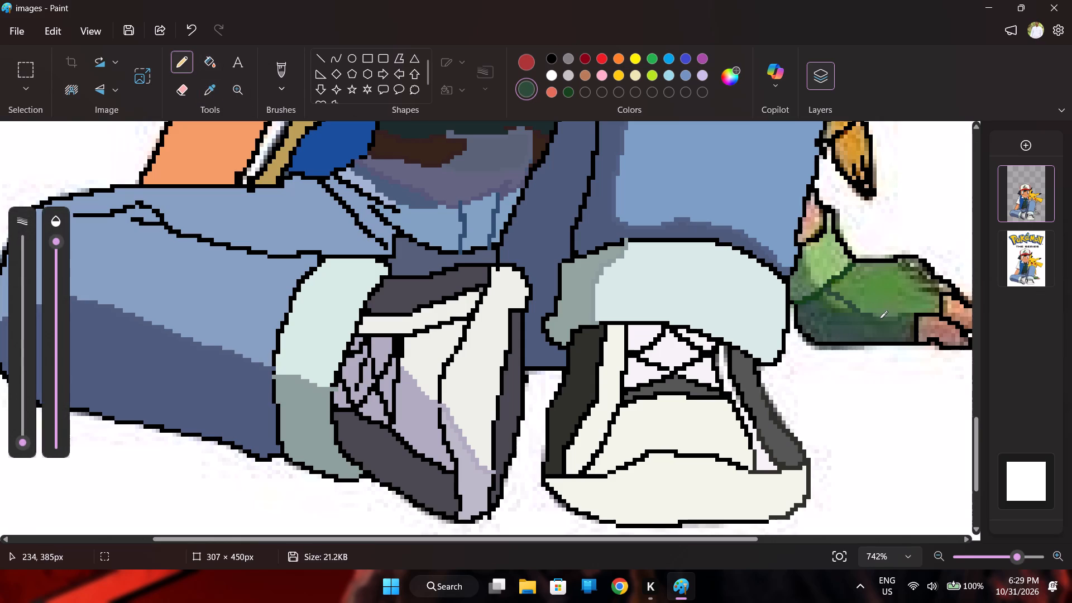
pyautogui.moveTo(879, 319); pyautogui.dragTo(915, 317)
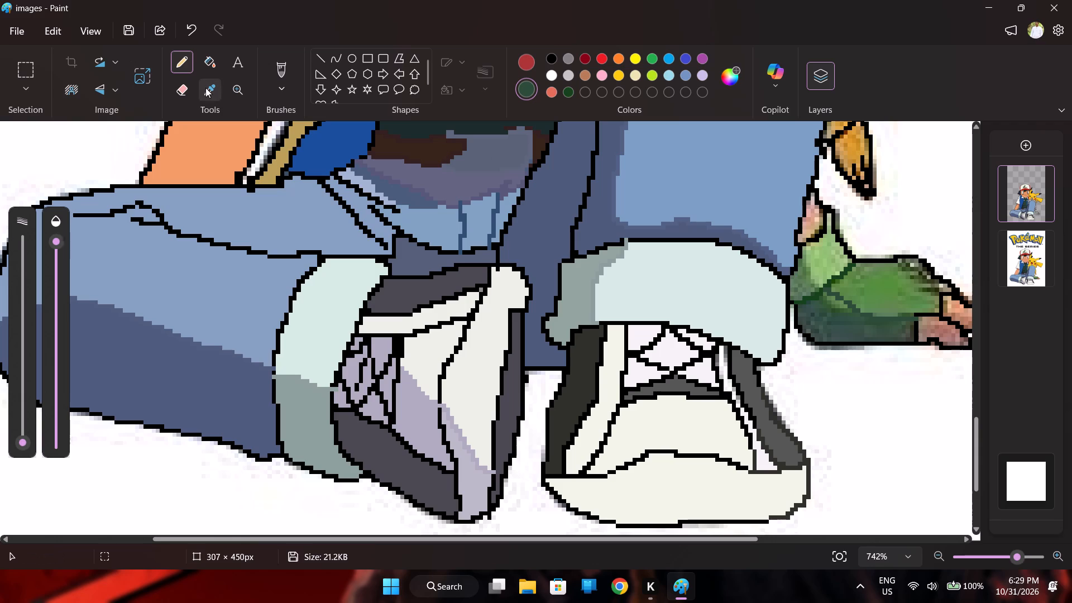
# Sample the glove cuff's muted green shadow colour and pencil the shadow's boundary down the cuff.
pyautogui.click(206, 88)
pyautogui.click(804, 283)
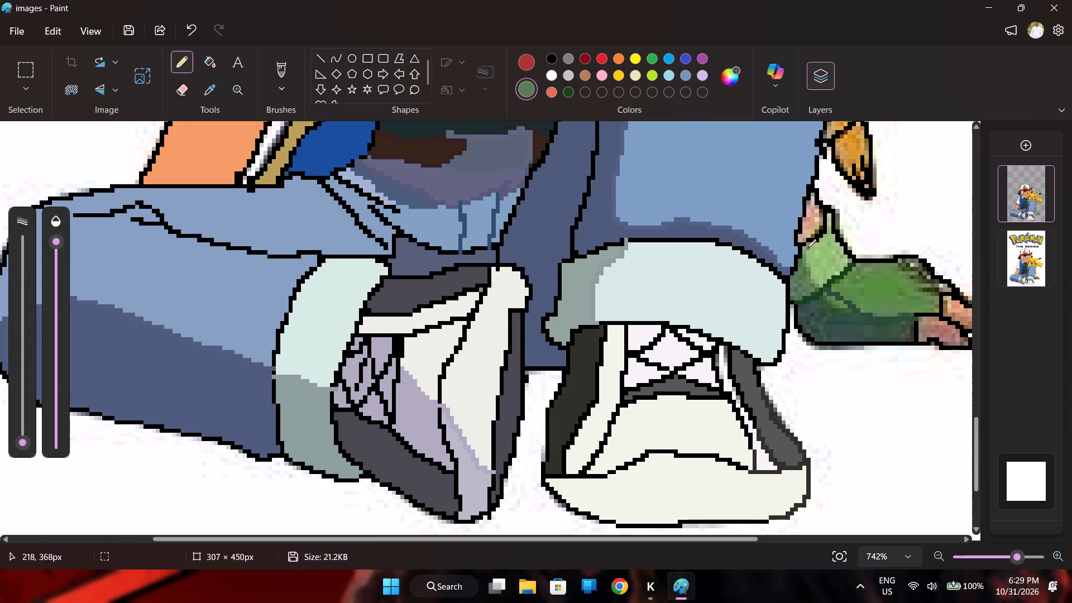
pyautogui.moveTo(806, 243); pyautogui.dragTo(821, 282)
pyautogui.moveTo(821, 282); pyautogui.dragTo(825, 288)
# Fill the glove's lower shadow with its sampled dark green and the cuff's shadow with its sampled muted green.
pyautogui.click(204, 71)
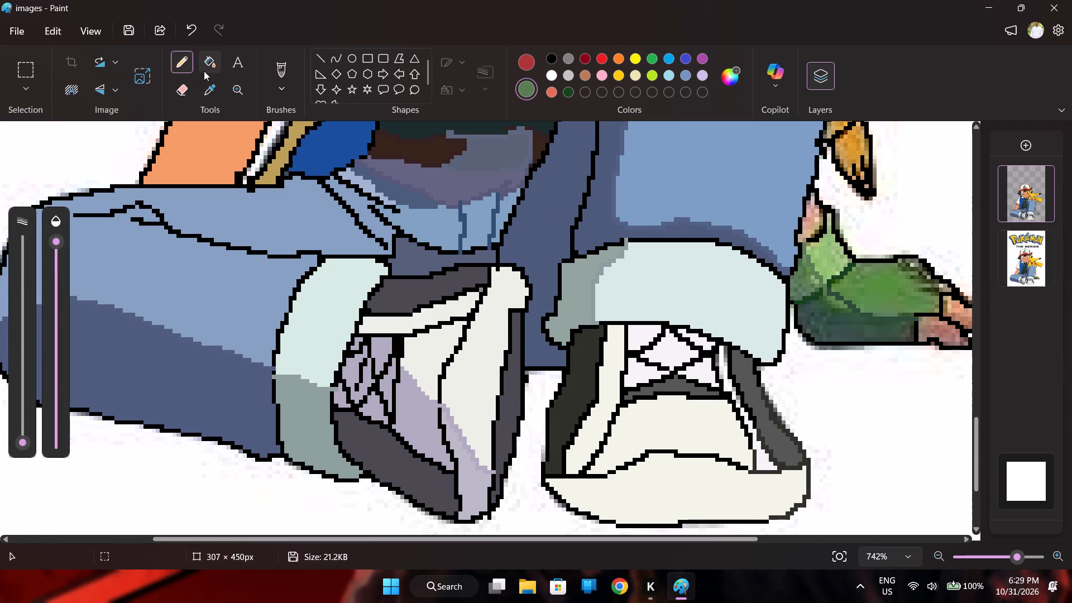
pyautogui.click(207, 84)
pyautogui.doubleClick(848, 321)
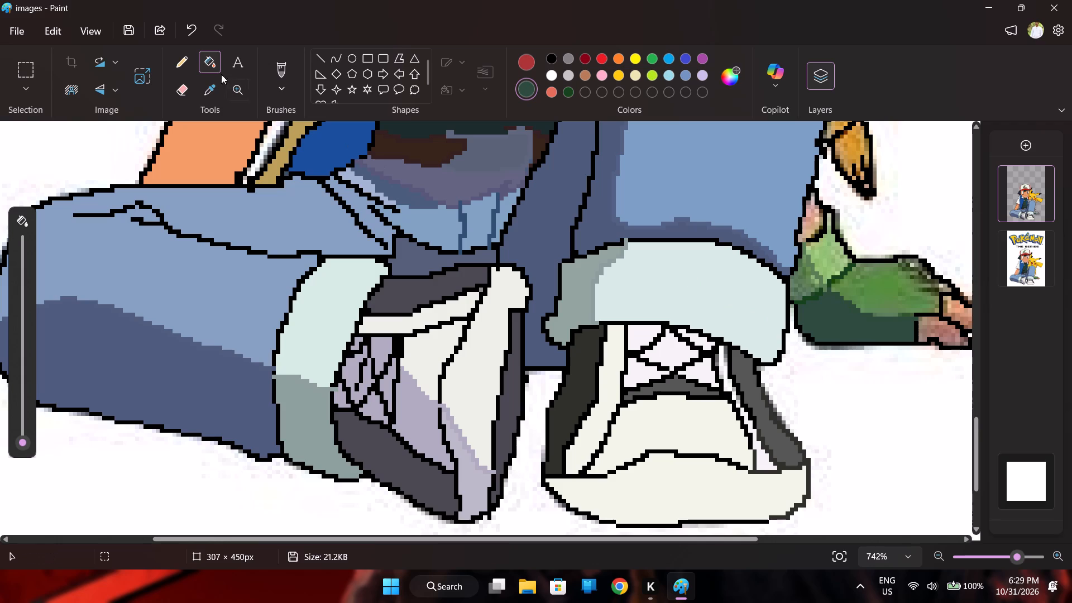
pyautogui.click(215, 89)
pyautogui.doubleClick(806, 289)
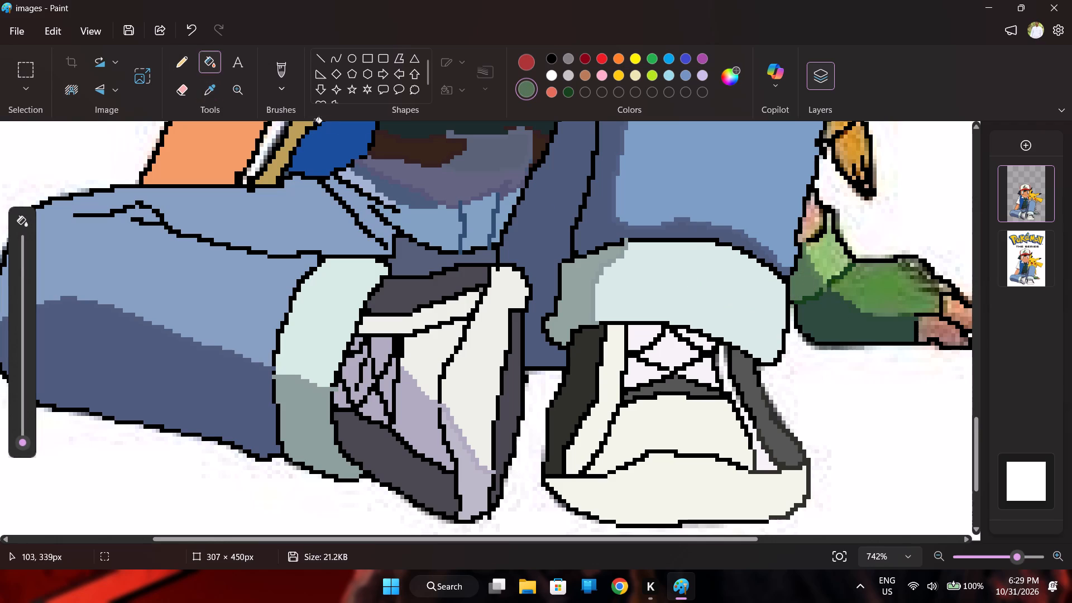
# Fill the rest of the glove's cuff with sampled light green and the back of the hand with sampled medium green.
pyautogui.click(208, 94)
pyautogui.doubleClick(834, 253)
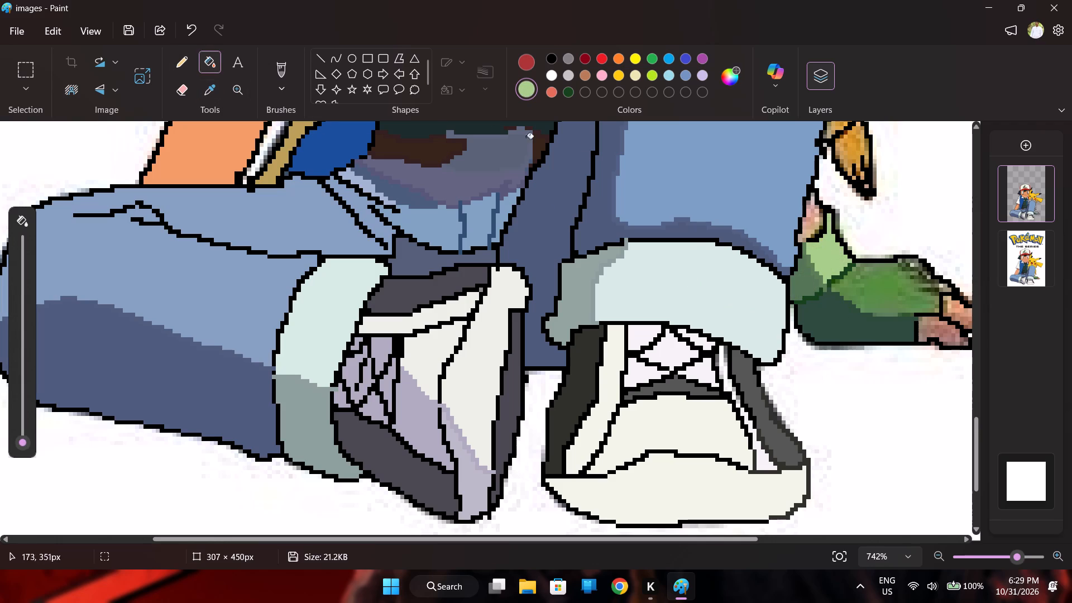
pyautogui.click(212, 85)
pyautogui.doubleClick(877, 276)
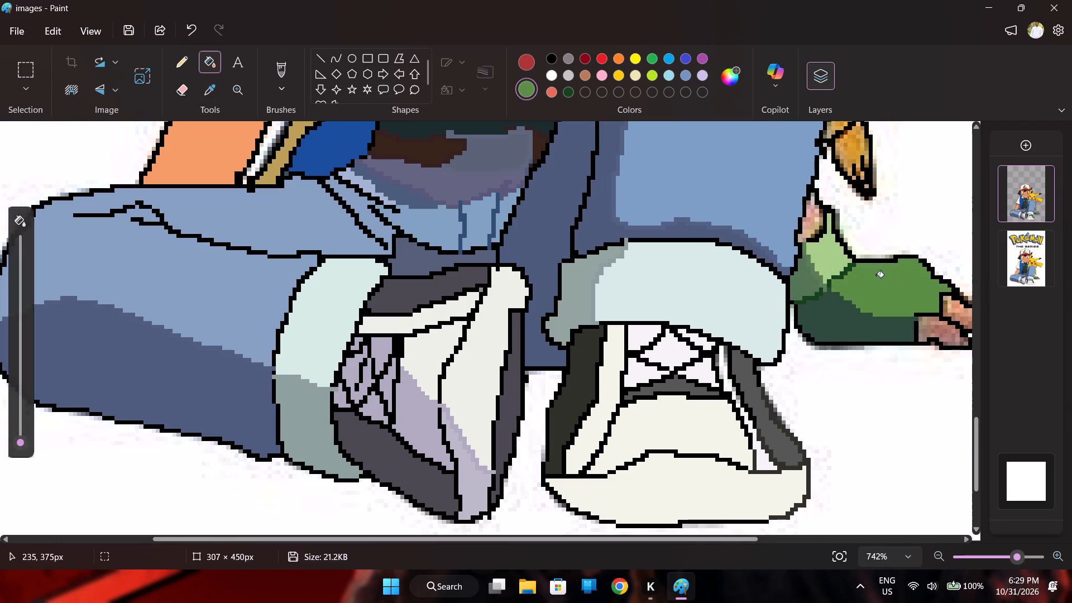
# Fill the wrist above the green glove with its sampled skin tone and both exposed finger areas with a sampled darker skin tone.
pyautogui.click(205, 92)
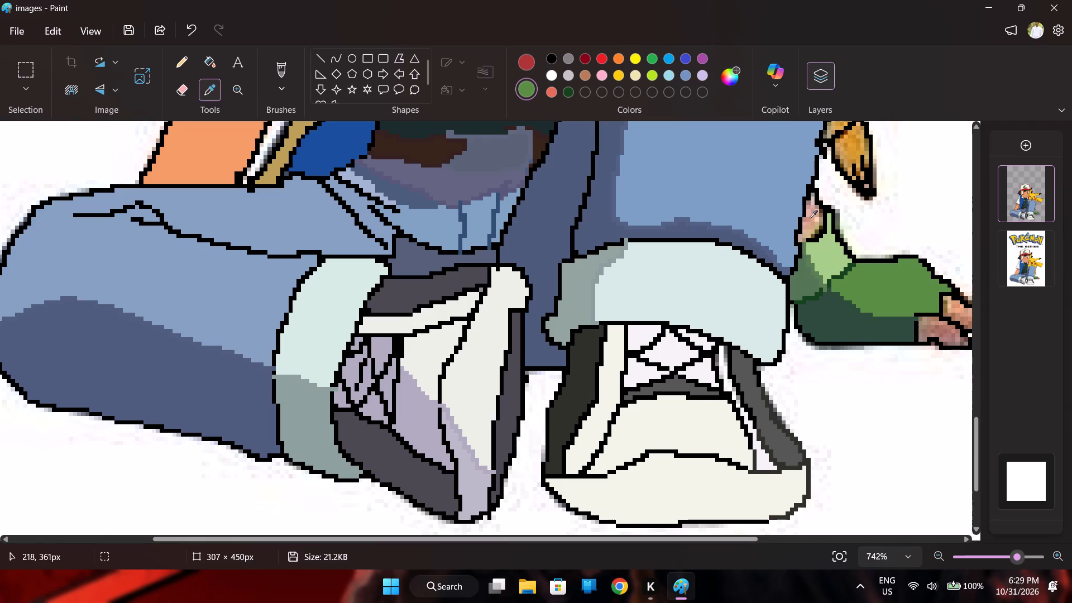
pyautogui.doubleClick(810, 218)
pyautogui.click(212, 88)
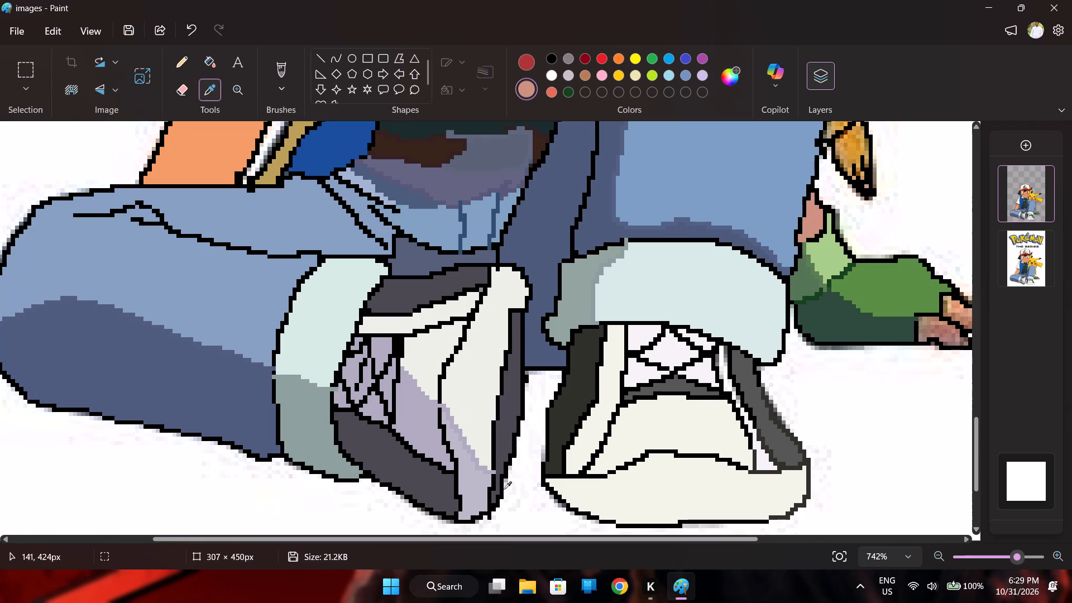
pyautogui.moveTo(547, 538); pyautogui.dragTo(651, 556)
pyautogui.doubleClick(770, 331)
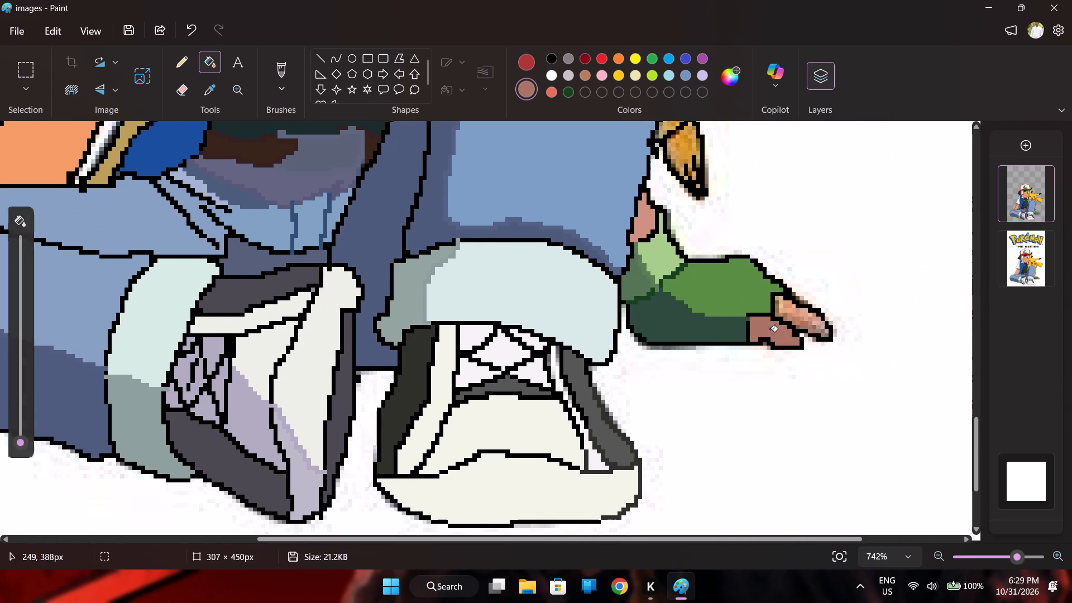
pyautogui.click(795, 317)
# Fill Pikachu's foot behind the raised knee with dark gold sampled from it.
pyautogui.scroll(3, 657, 341)
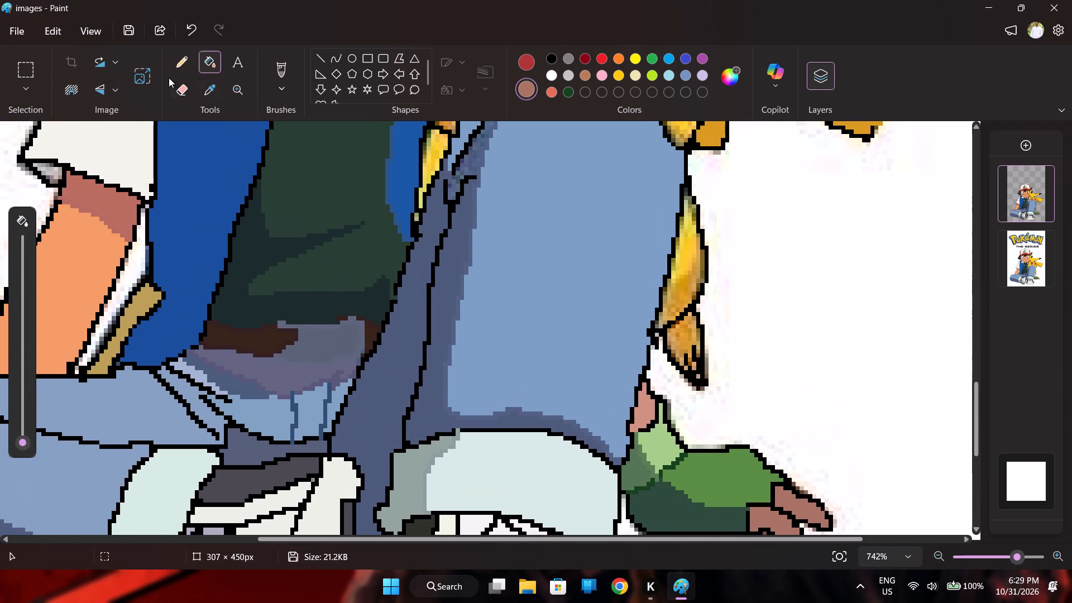
pyautogui.click(210, 99)
pyautogui.doubleClick(691, 341)
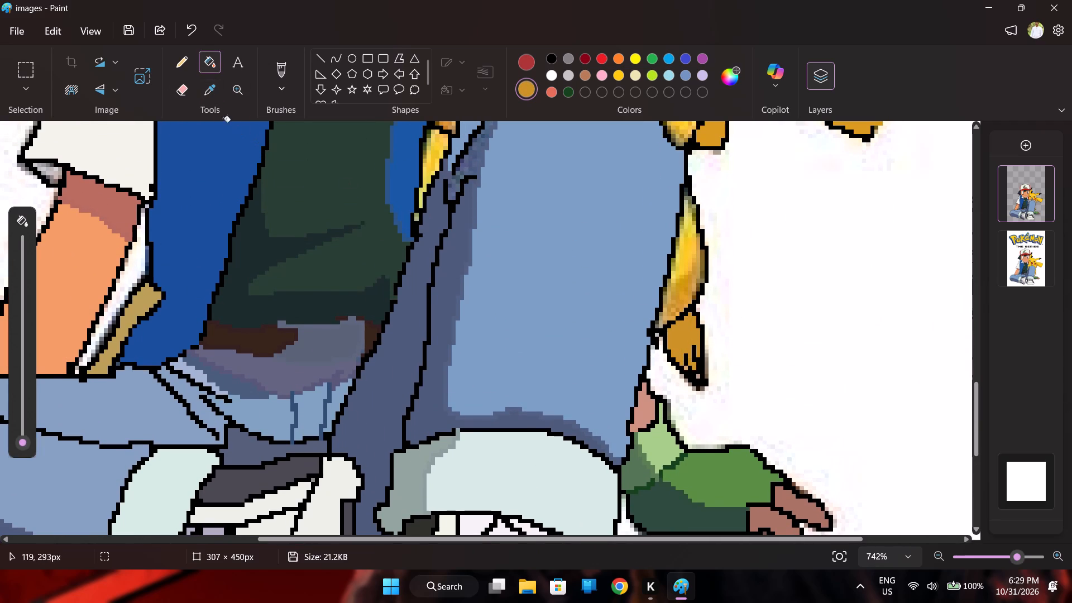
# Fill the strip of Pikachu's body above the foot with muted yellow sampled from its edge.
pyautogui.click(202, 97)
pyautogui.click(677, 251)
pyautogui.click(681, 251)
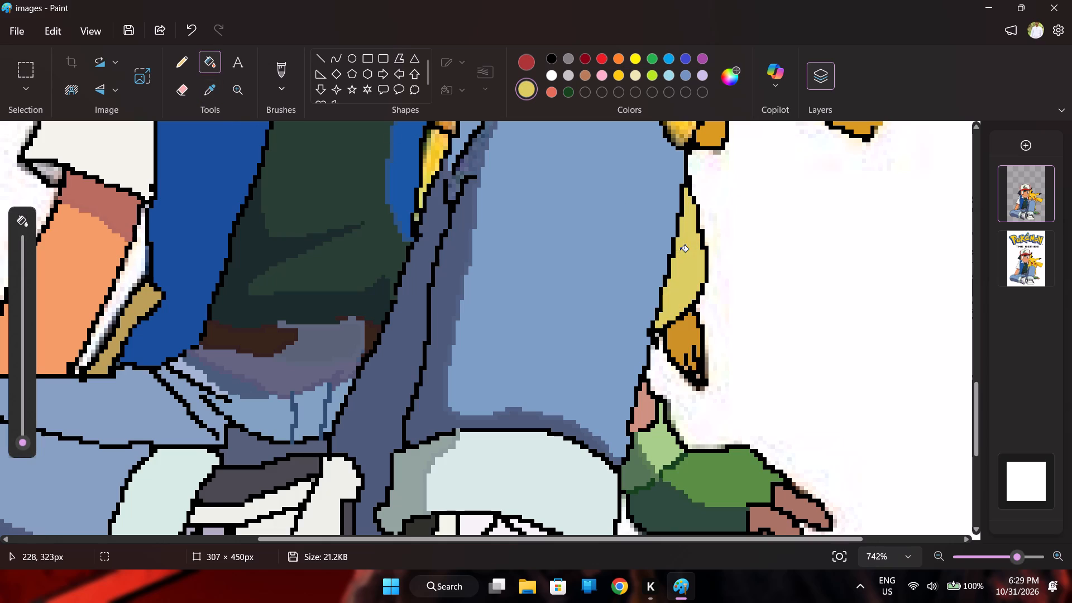
# Sample bright yellow from Pikachu's side by the jacket and fill both body strips, both arms, the tail's lit part and the head with it.
pyautogui.click(210, 87)
pyautogui.scroll(1, 653, 399)
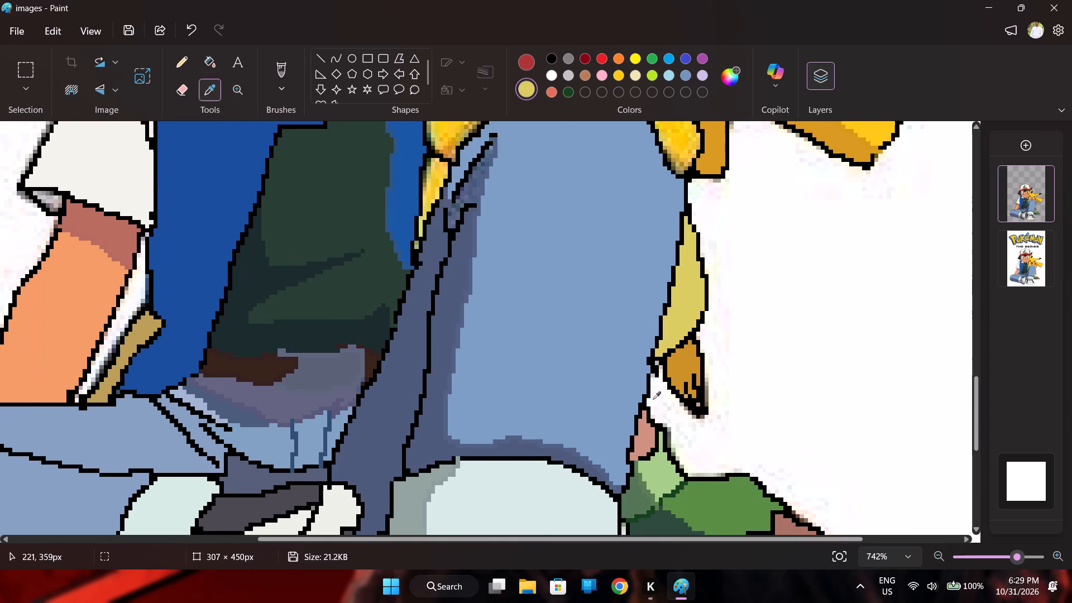
pyautogui.scroll(2, 653, 399)
pyautogui.doubleClick(429, 347)
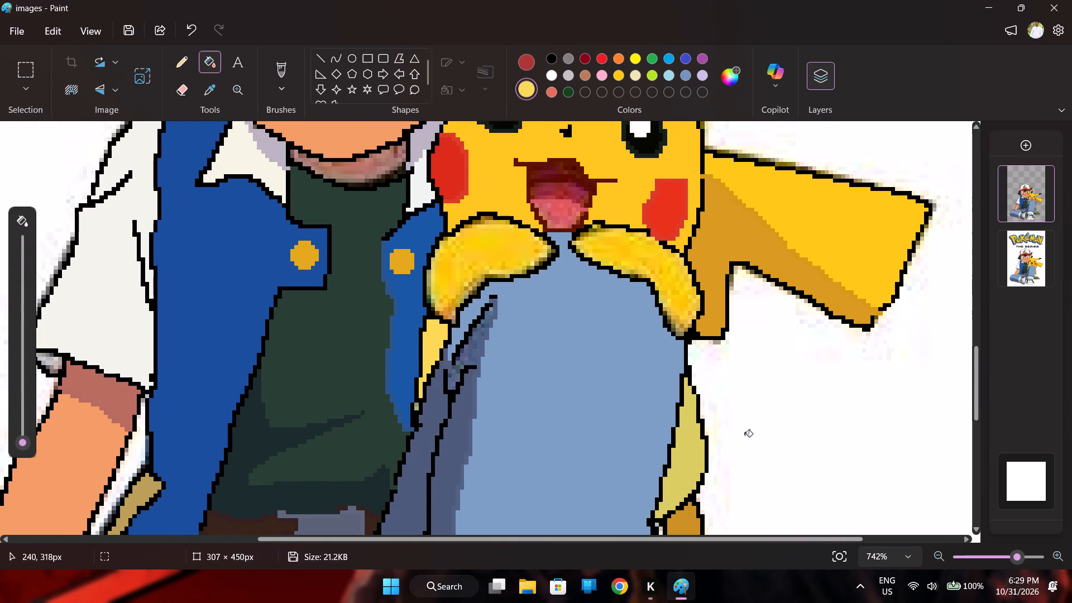
pyautogui.click(698, 459)
pyautogui.click(479, 260)
pyautogui.click(624, 260)
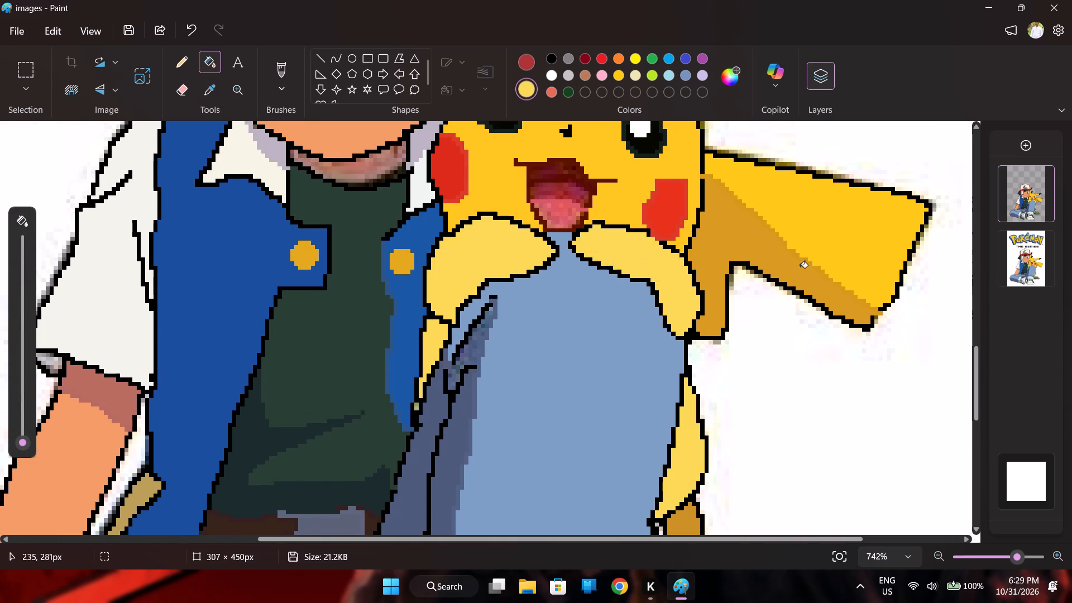
pyautogui.click(897, 240)
pyautogui.scroll(2, 870, 256)
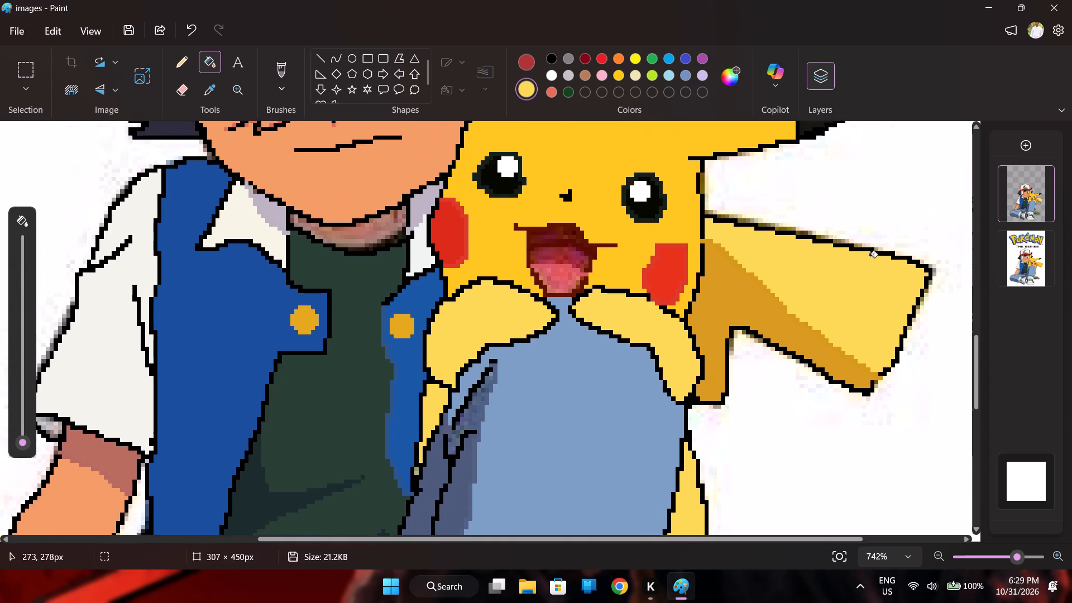
pyautogui.click(563, 204)
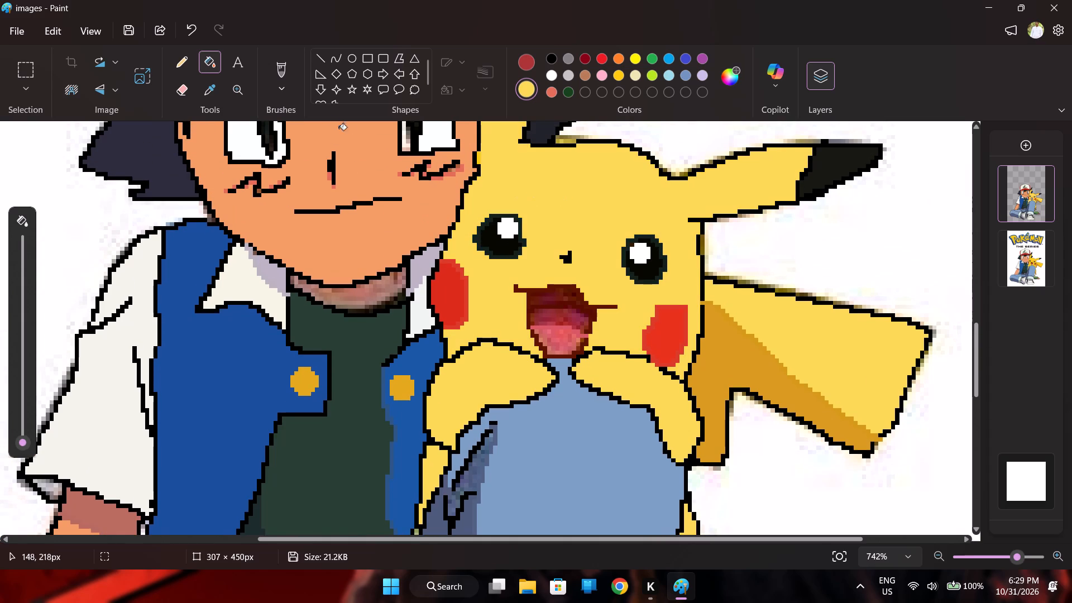
# Check the whole drawing with the reference image layer alternately hidden and shown.
pyautogui.click(210, 86)
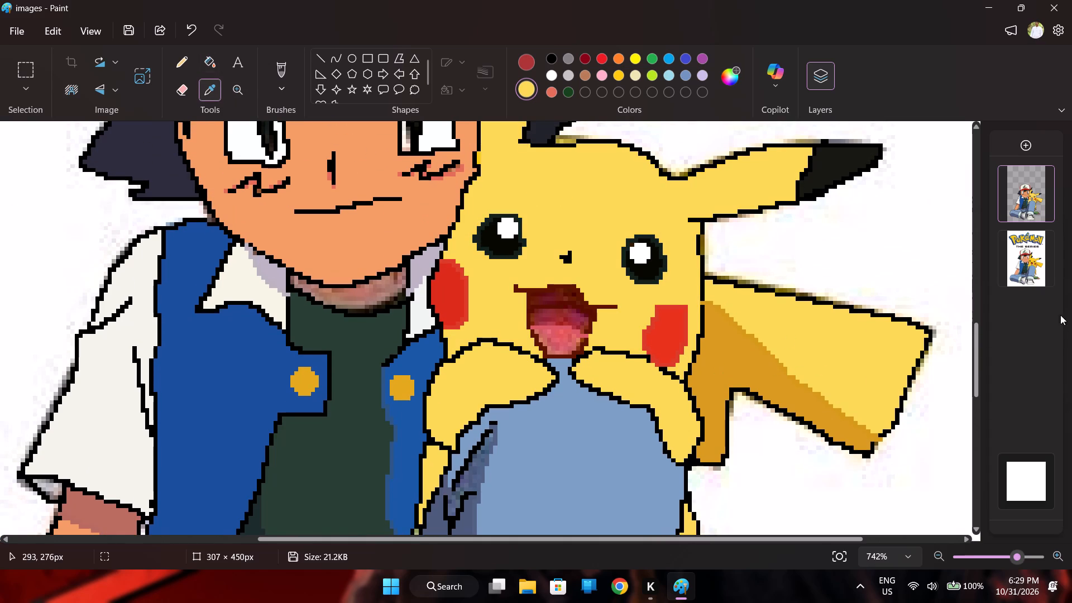
pyautogui.moveTo(1019, 560); pyautogui.dragTo(961, 567)
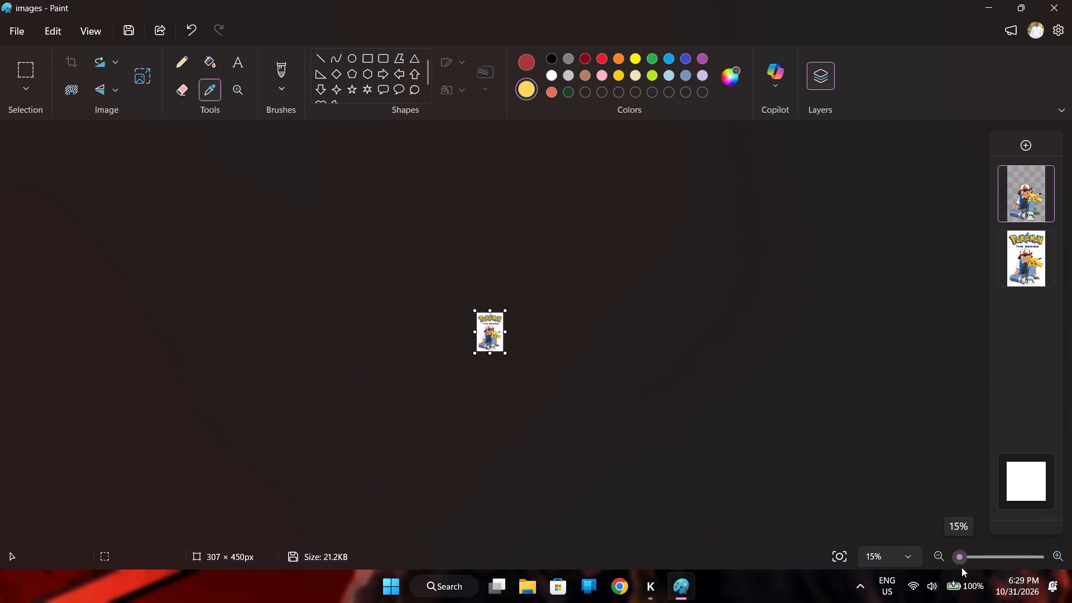
pyautogui.moveTo(961, 567); pyautogui.dragTo(970, 567)
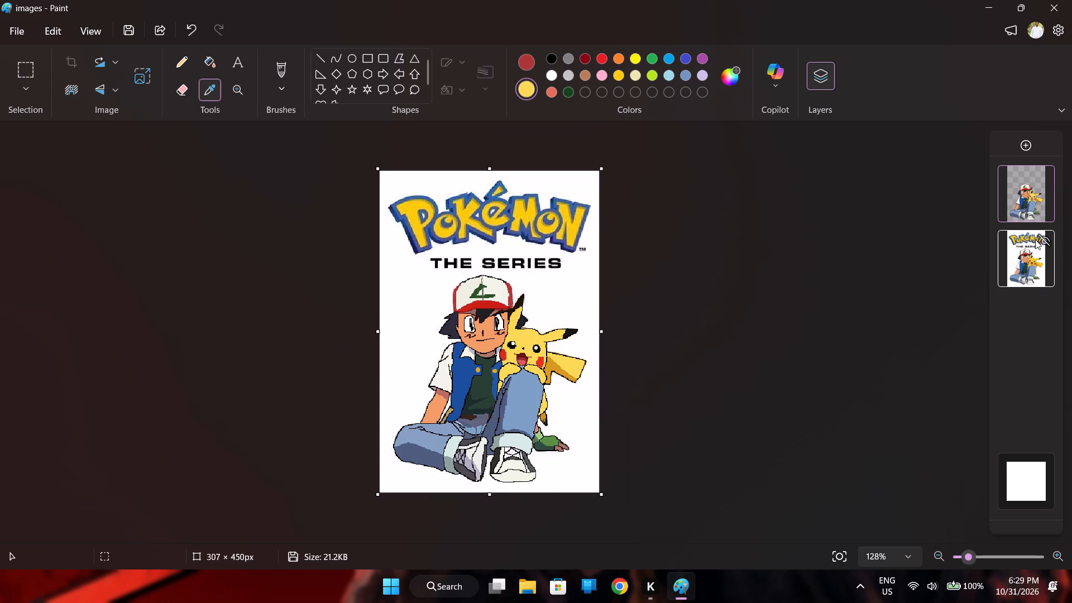
pyautogui.click(1046, 239)
pyautogui.doubleClick(1046, 239)
pyautogui.click(1046, 239)
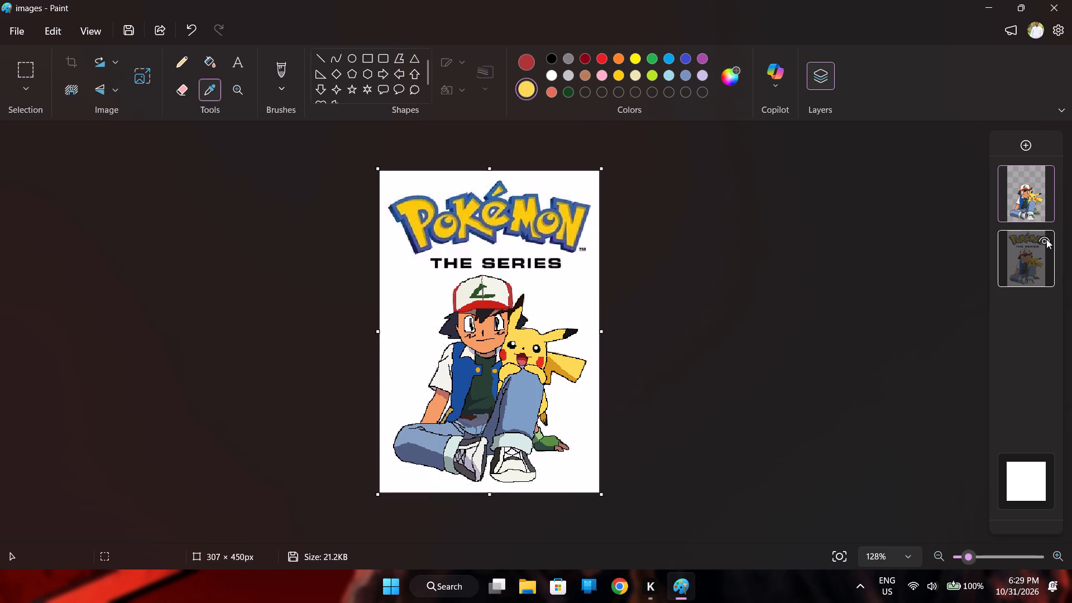
pyautogui.click(1046, 239)
pyautogui.doubleClick(1046, 239)
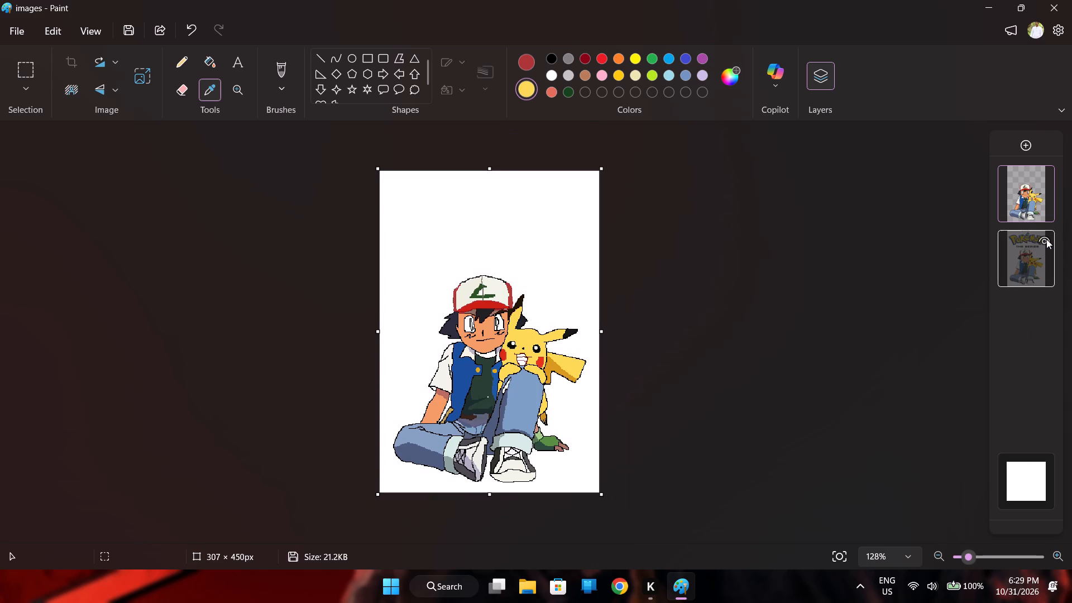
pyautogui.click(1046, 239)
pyautogui.click(1046, 239)
pyautogui.click(1046, 239)
pyautogui.click(1046, 239)
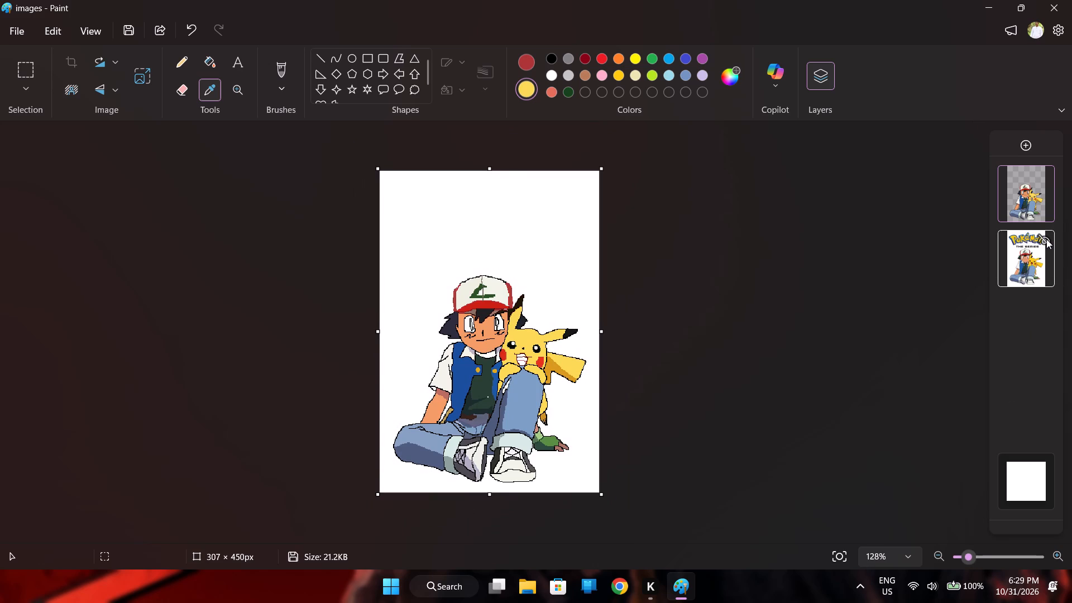
pyautogui.click(1046, 239)
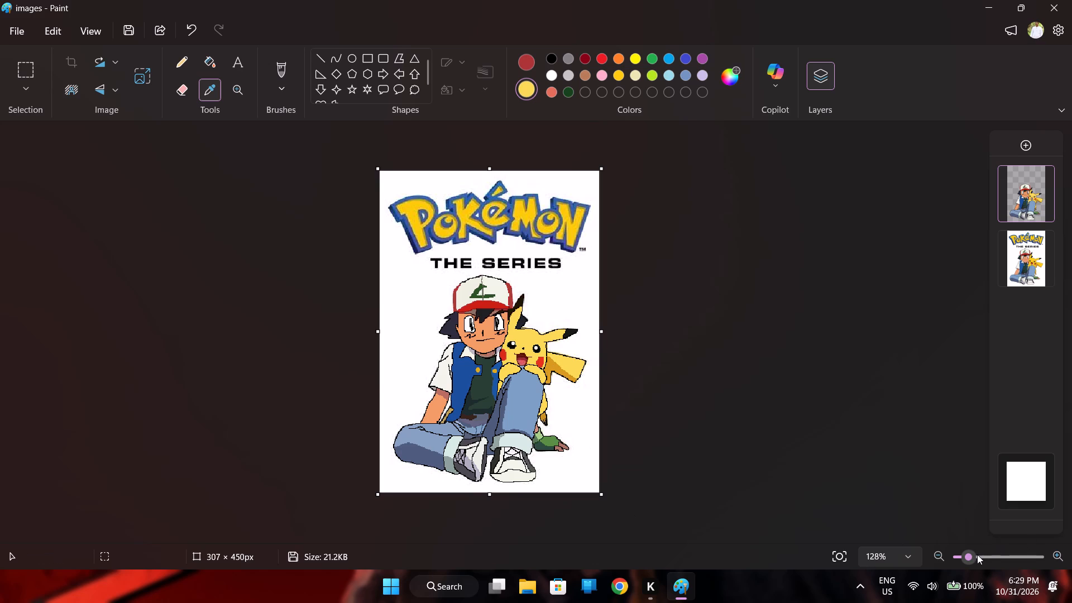
# Fill the shadowed neck below the boy's chin with the reddish-brown skin tone sampled from it.
pyautogui.moveTo(977, 554); pyautogui.dragTo(1007, 554)
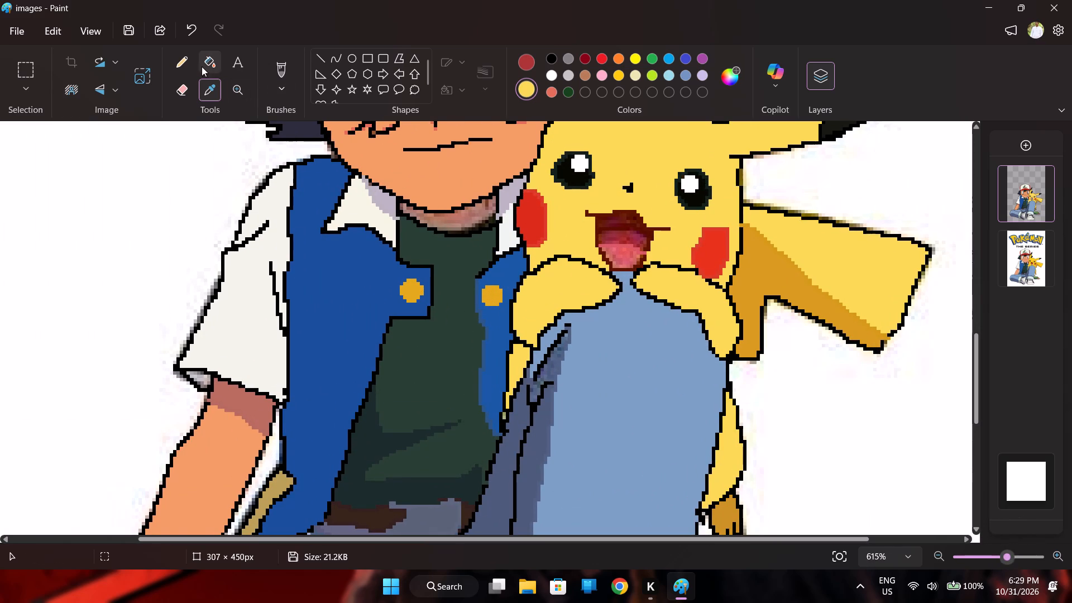
pyautogui.click(201, 66)
pyautogui.click(208, 87)
pyautogui.doubleClick(471, 214)
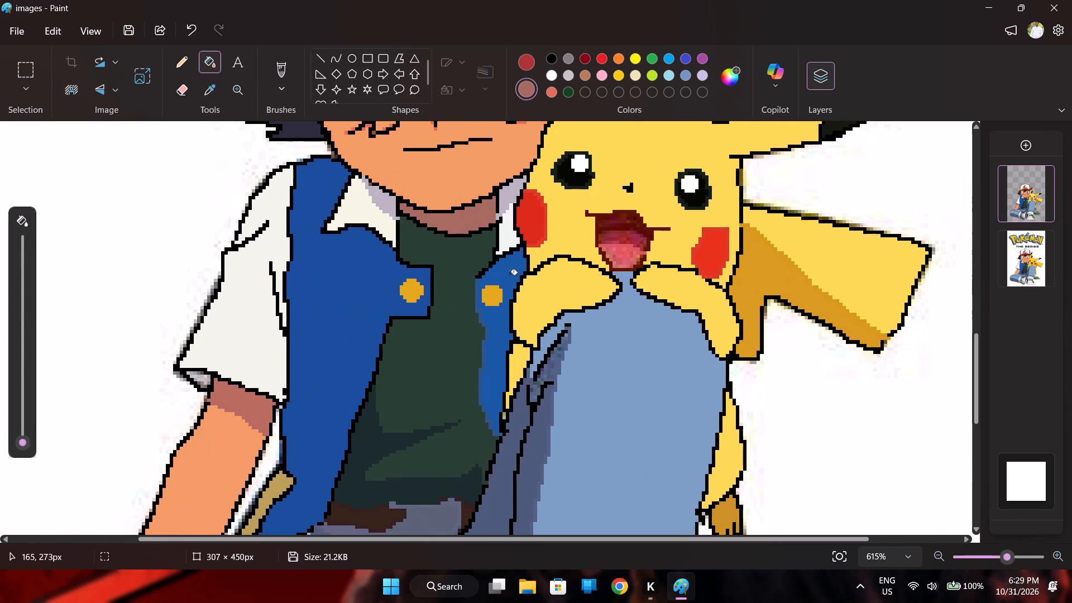
# Fill Pikachu's mouth with sampled colours: dark red at the top, medium red in the middle and pink on the lower tongue.
pyautogui.scroll(1, 511, 275)
pyautogui.click(205, 91)
pyautogui.doubleClick(626, 283)
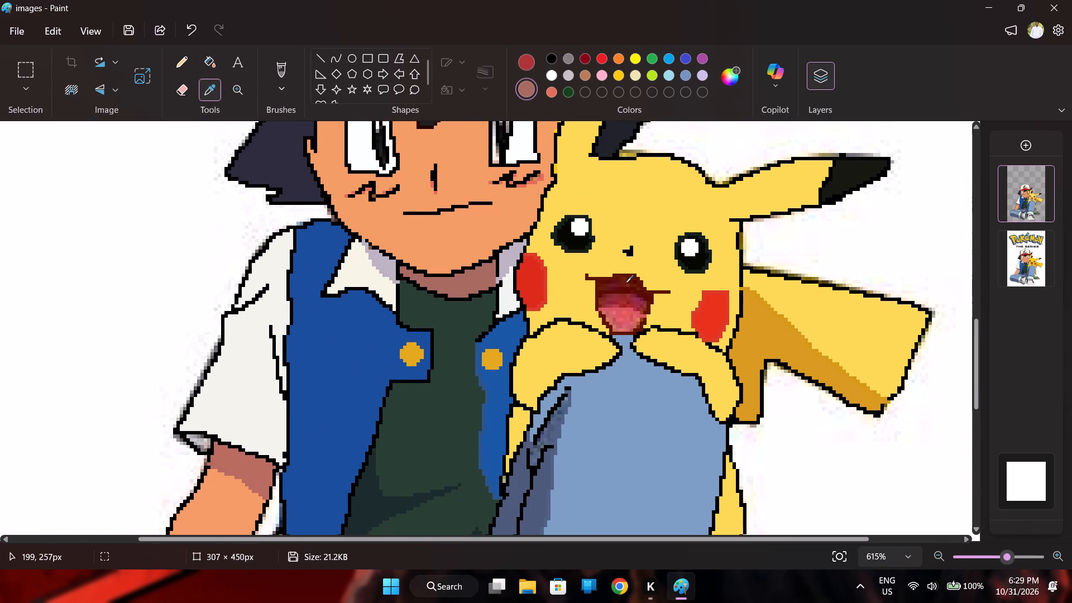
pyautogui.click(210, 93)
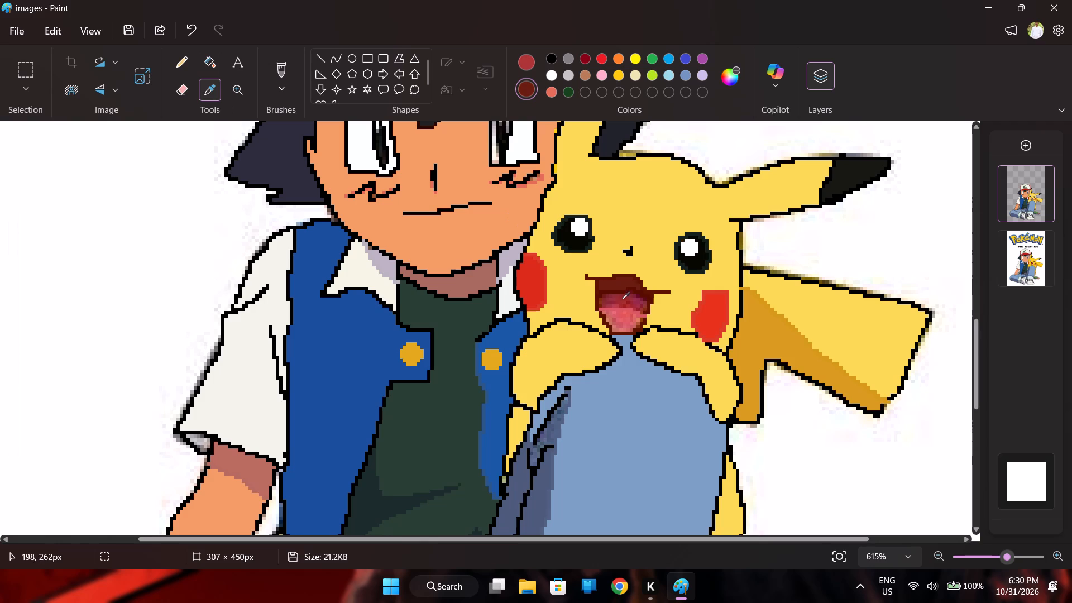
pyautogui.doubleClick(622, 301)
pyautogui.click(210, 95)
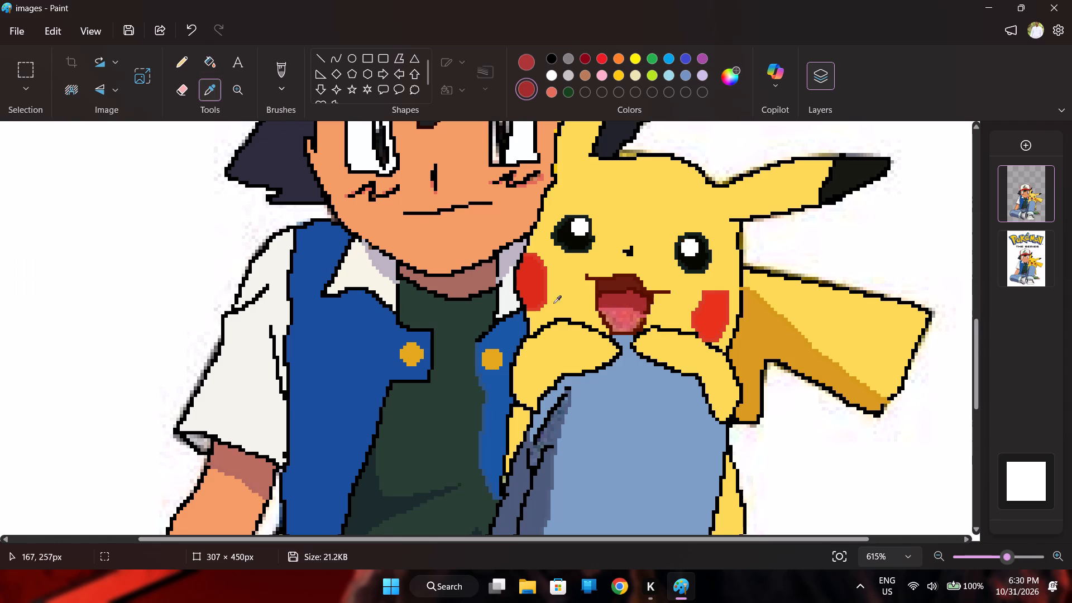
pyautogui.doubleClick(626, 323)
# Pencil a short vertical white highlight in the pupil of each of the boy's eyes, undoing and redrawing the first strokes.
pyautogui.scroll(3, 626, 328)
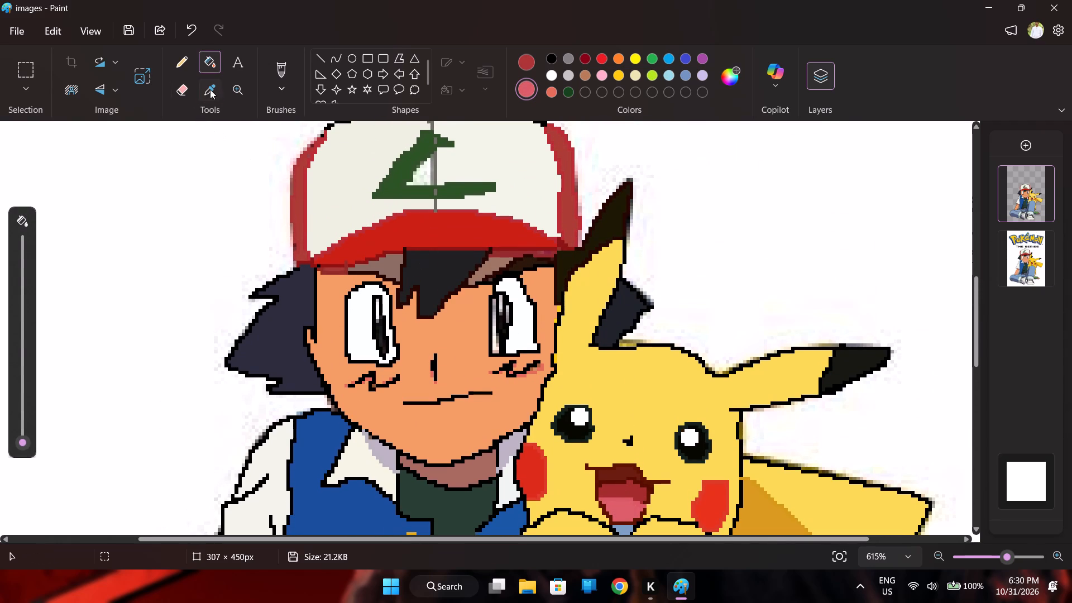
pyautogui.click(185, 50)
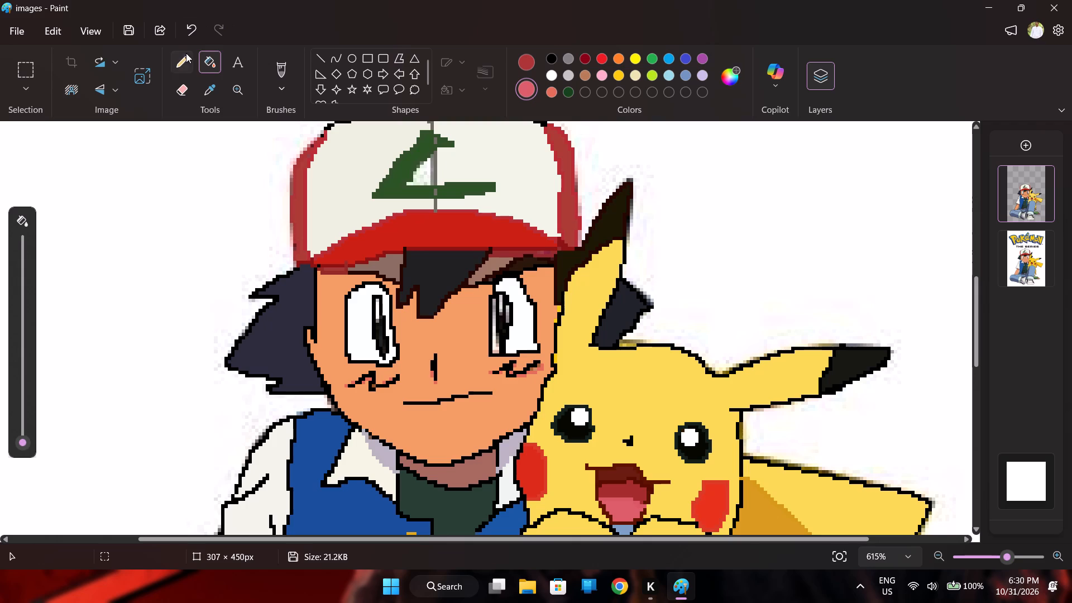
pyautogui.click(186, 55)
pyautogui.click(554, 73)
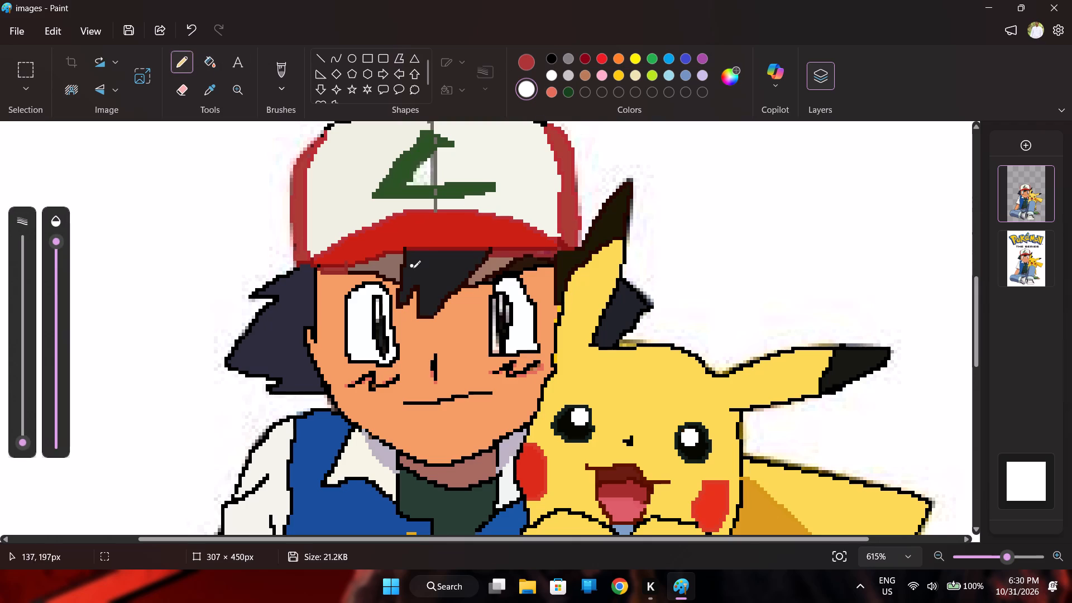
pyautogui.moveTo(379, 299); pyautogui.dragTo(381, 318)
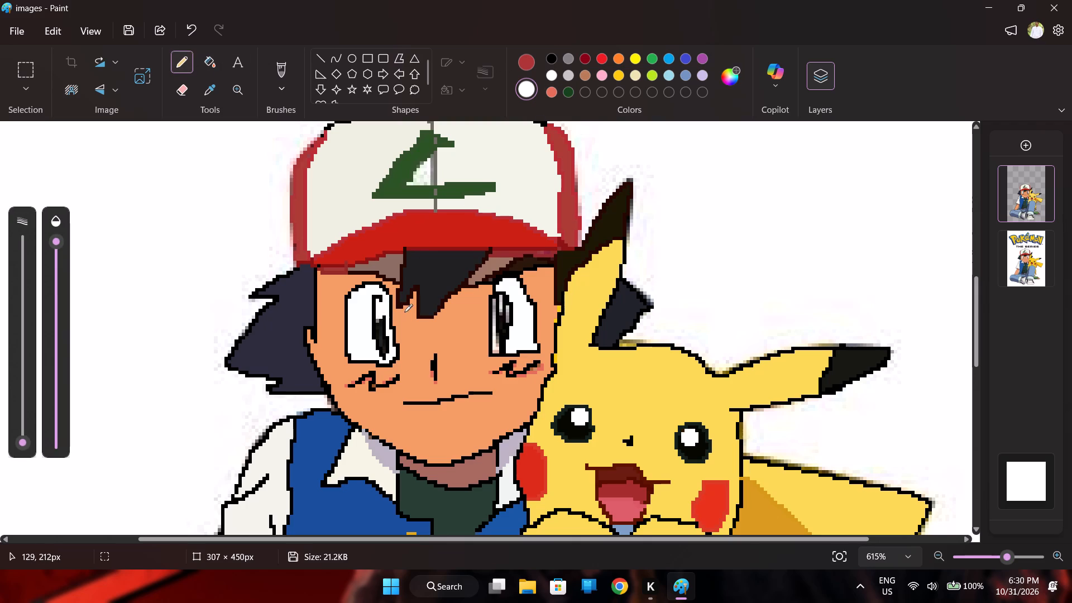
pyautogui.moveTo(500, 299); pyautogui.dragTo(501, 311)
pyautogui.doubleClick(192, 33)
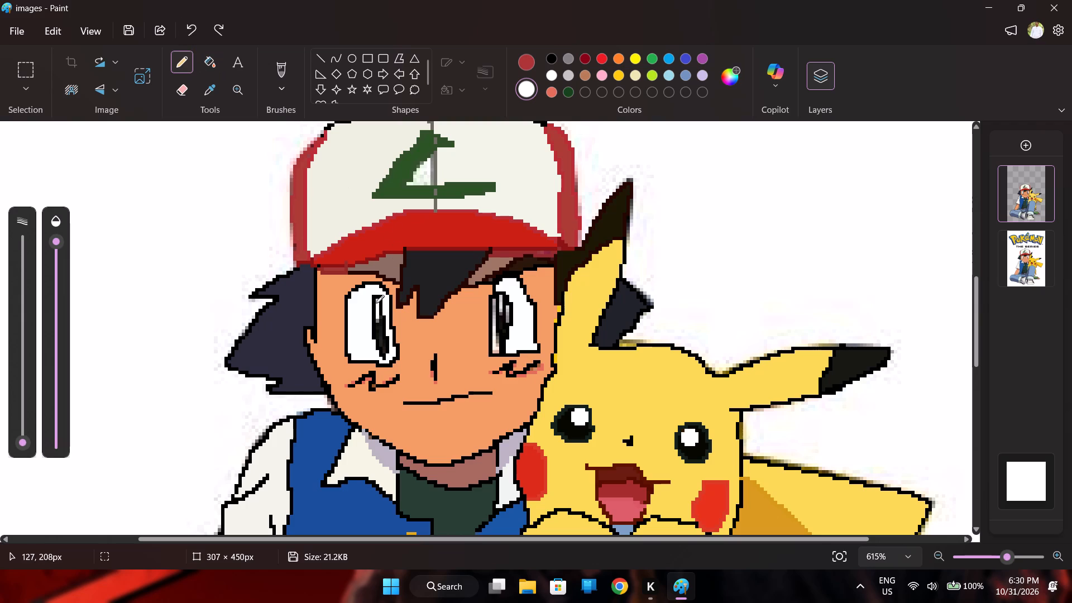
pyautogui.moveTo(379, 300); pyautogui.dragTo(378, 313)
pyautogui.moveTo(378, 313); pyautogui.dragTo(377, 322)
pyautogui.moveTo(502, 298); pyautogui.dragTo(502, 314)
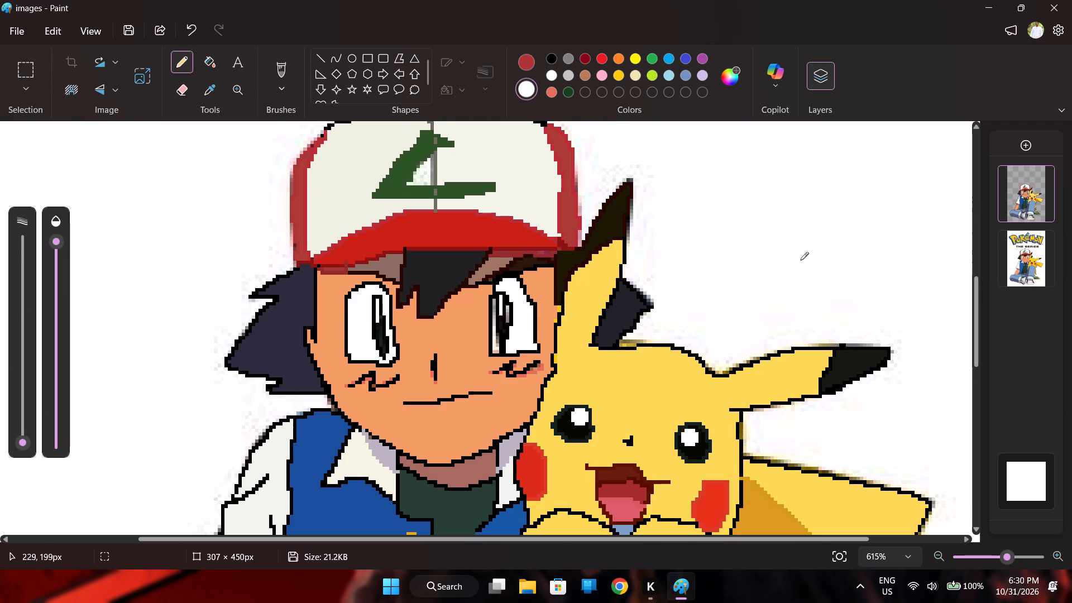
# Fill the small unpainted gap in the boy's cheek mark nearest Pikachu with black sampled from the reference image.
pyautogui.scroll(-2, 824, 256)
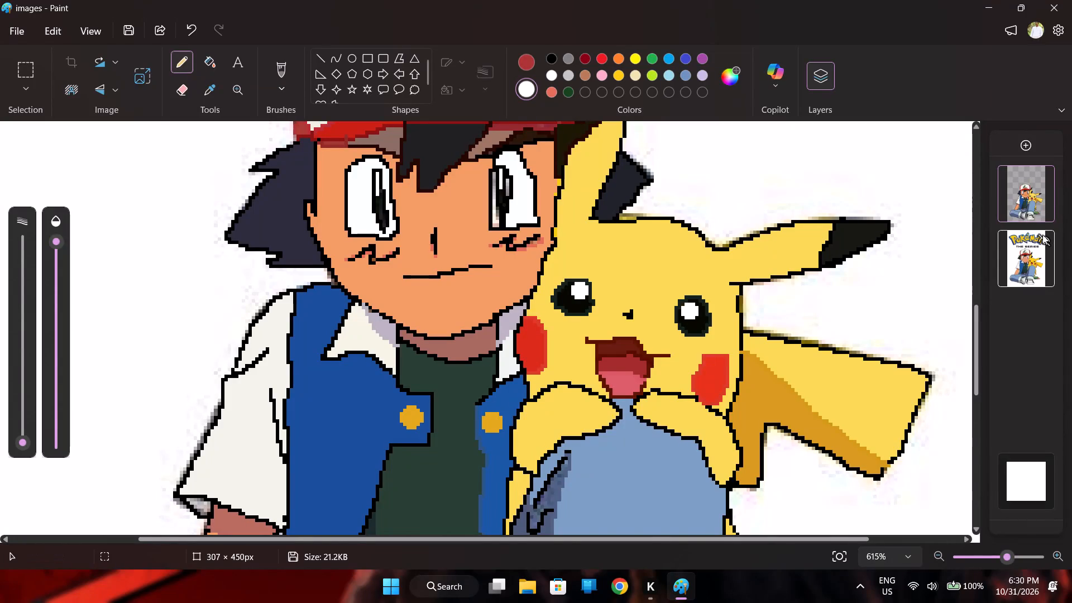
pyautogui.click(1042, 236)
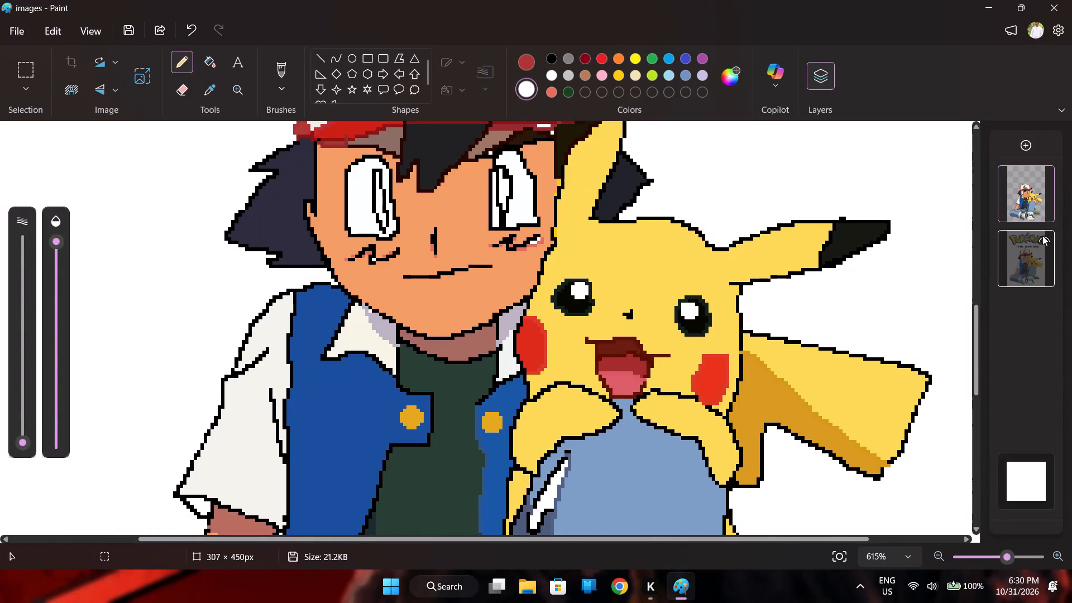
pyautogui.click(212, 68)
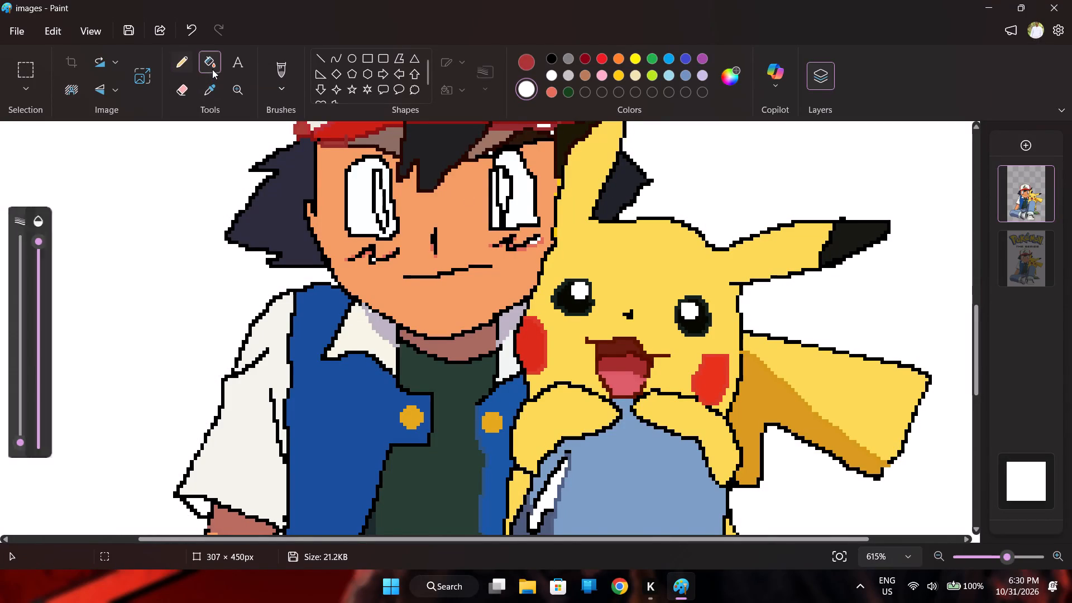
pyautogui.click(217, 83)
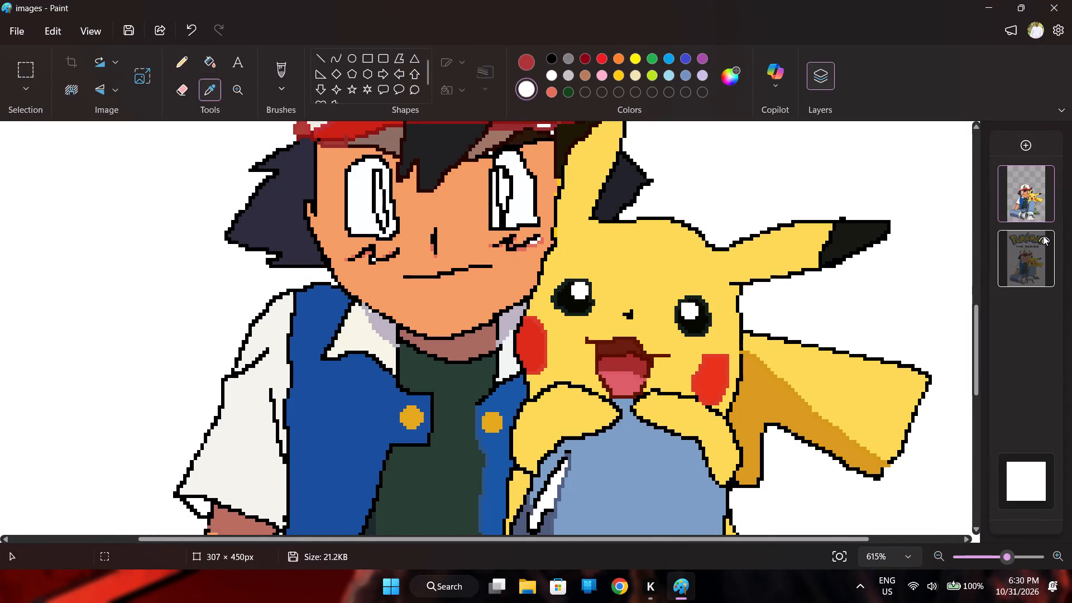
pyautogui.click(1043, 236)
pyautogui.click(534, 240)
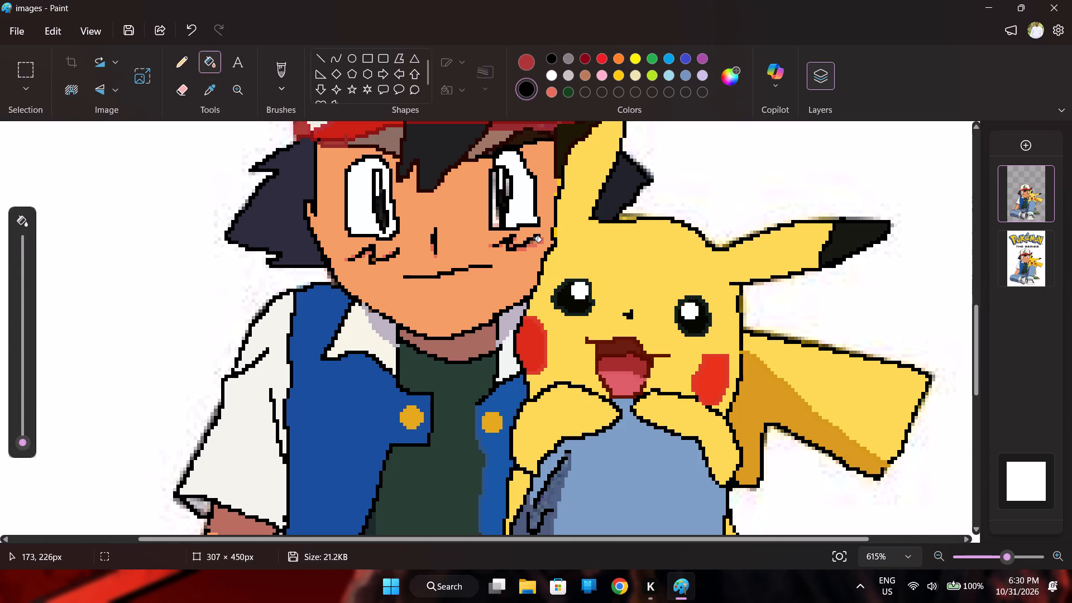
pyautogui.click(534, 241)
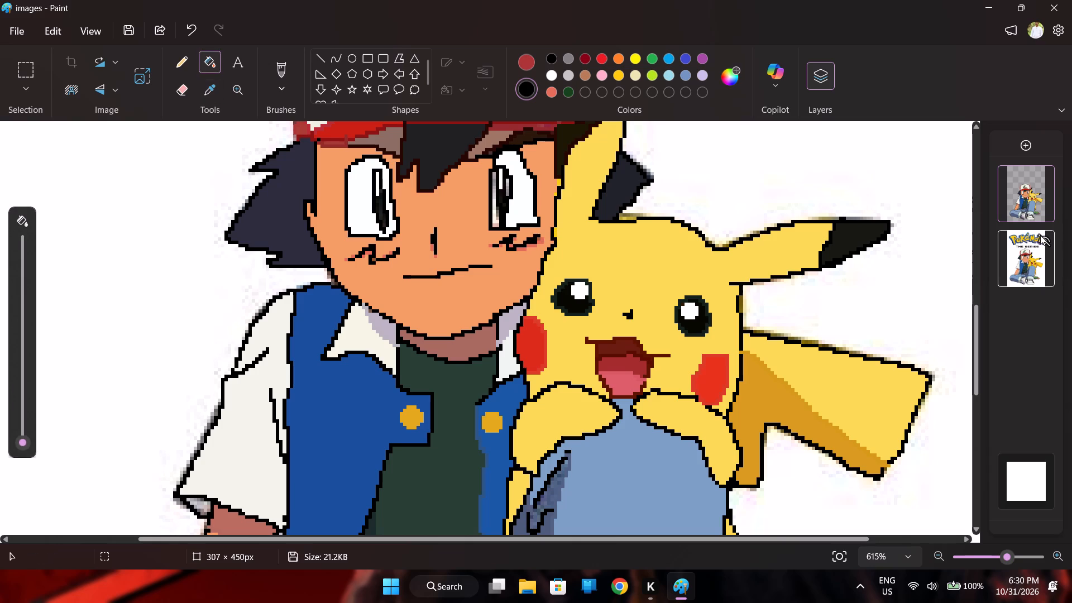
pyautogui.click(1041, 236)
pyautogui.click(1041, 236)
pyautogui.click(1041, 236)
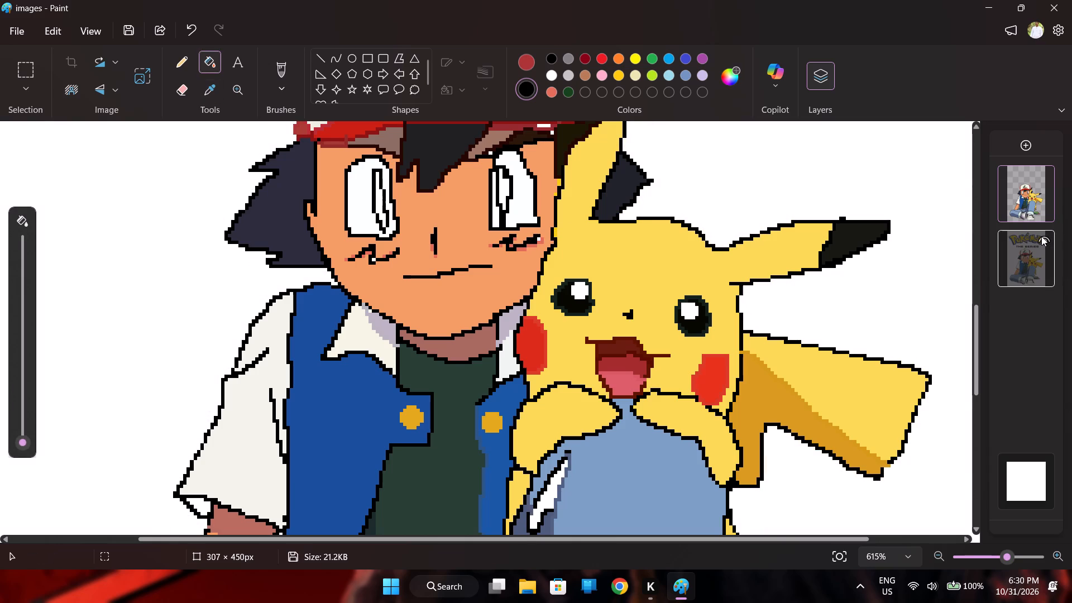
pyautogui.click(1041, 236)
# Fill the unpainted pupils of both of the boy's eyes with black sampled from the reference image.
pyautogui.click(209, 97)
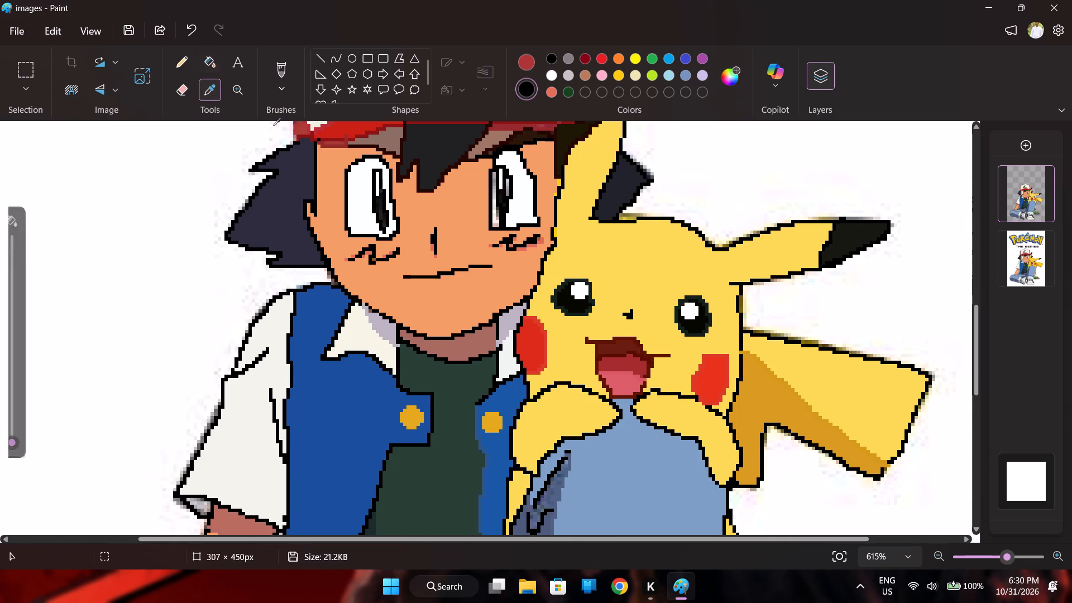
pyautogui.doubleClick(379, 205)
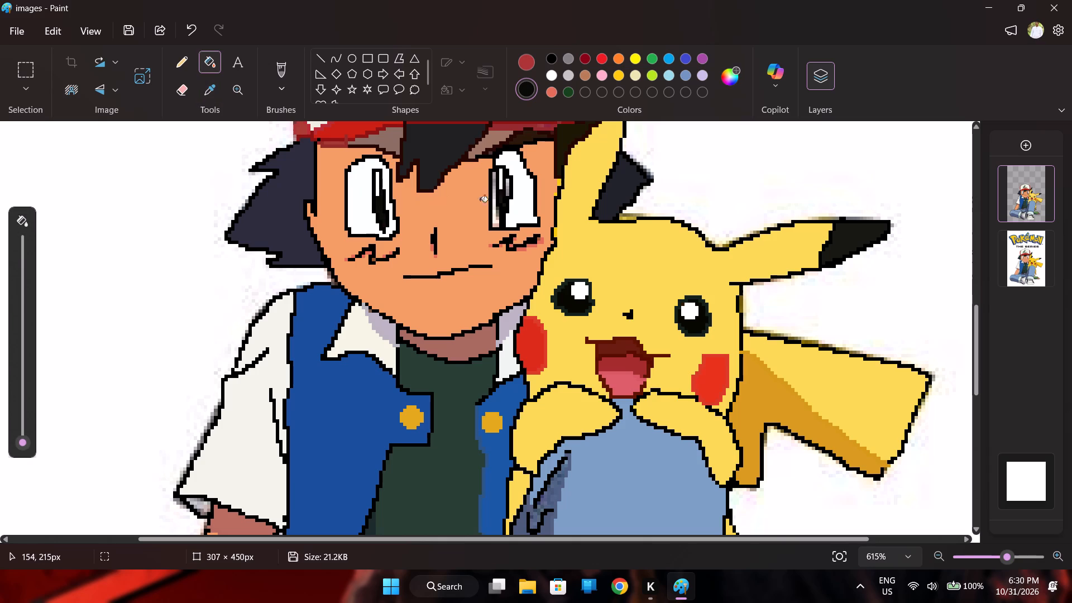
pyautogui.click(503, 199)
pyautogui.click(1043, 241)
pyautogui.doubleClick(1043, 241)
pyautogui.click(1043, 241)
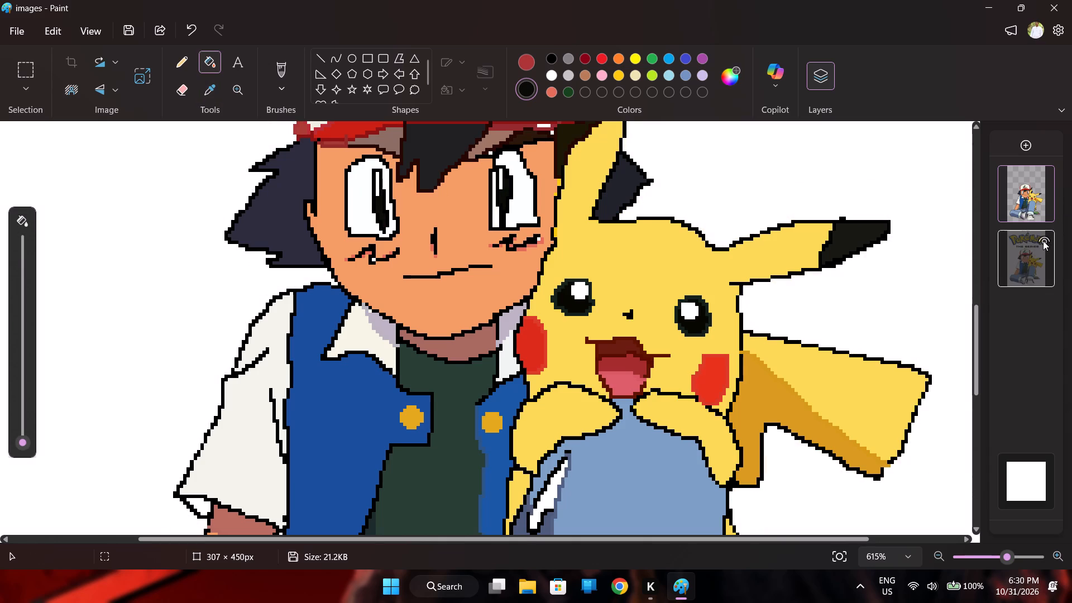
pyautogui.doubleClick(1043, 241)
# Fill the unpainted fold on the boy's raised jeans knee, below Pikachu's arm, with the dark slate blue sampled from the reference.
pyautogui.click(209, 88)
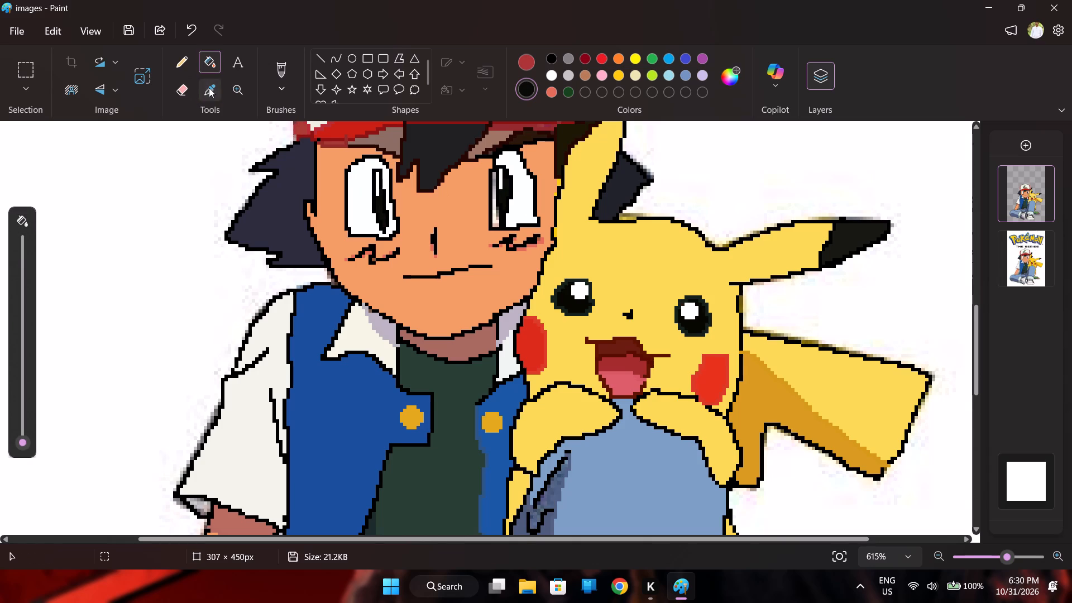
pyautogui.doubleClick(549, 497)
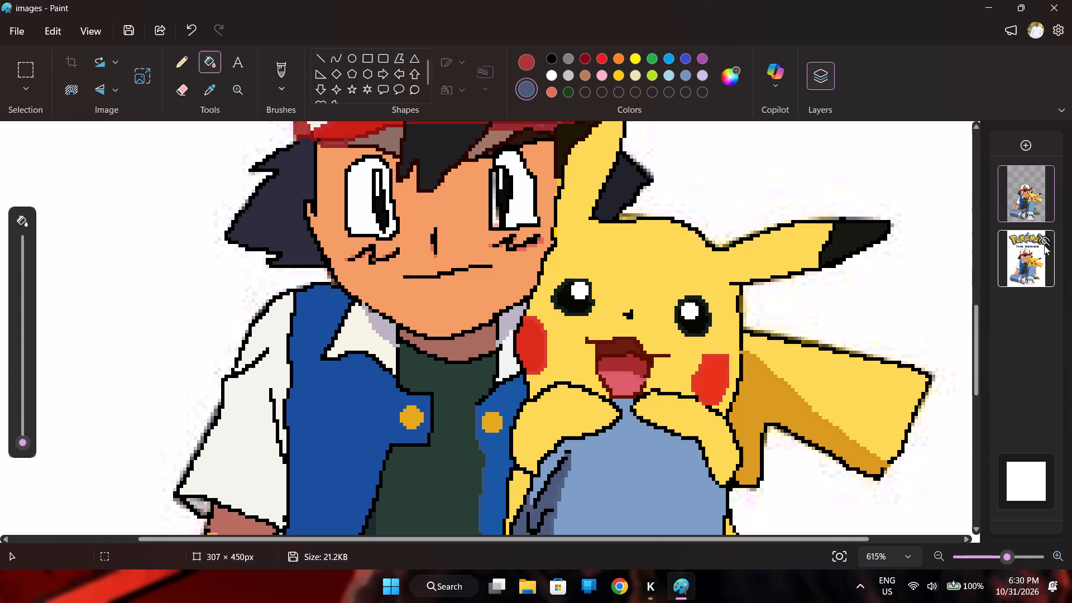
pyautogui.click(1049, 242)
pyautogui.doubleClick(1049, 242)
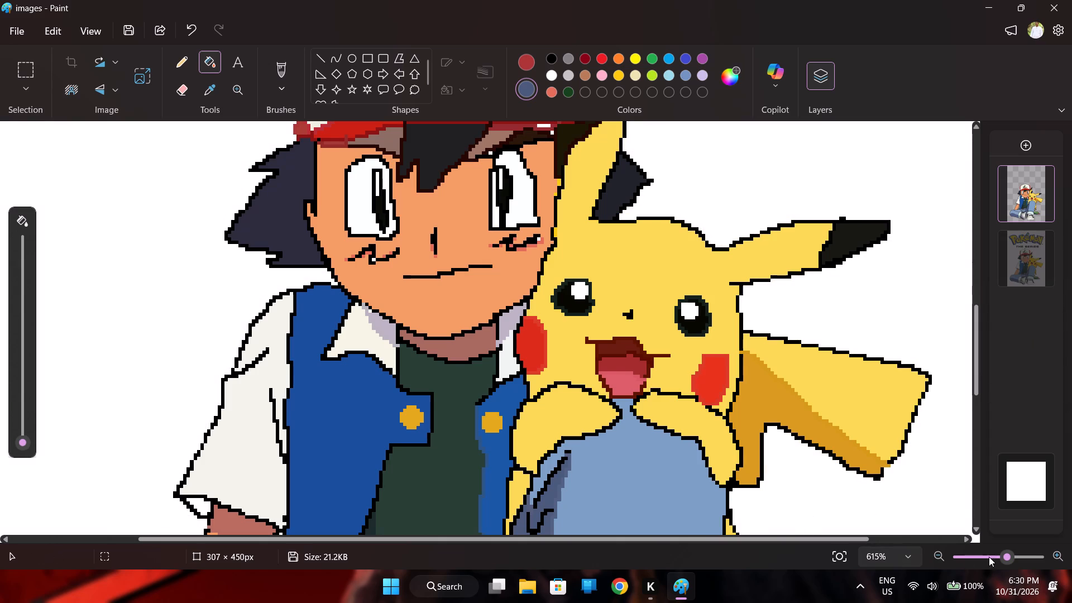
pyautogui.moveTo(1008, 554); pyautogui.dragTo(975, 561)
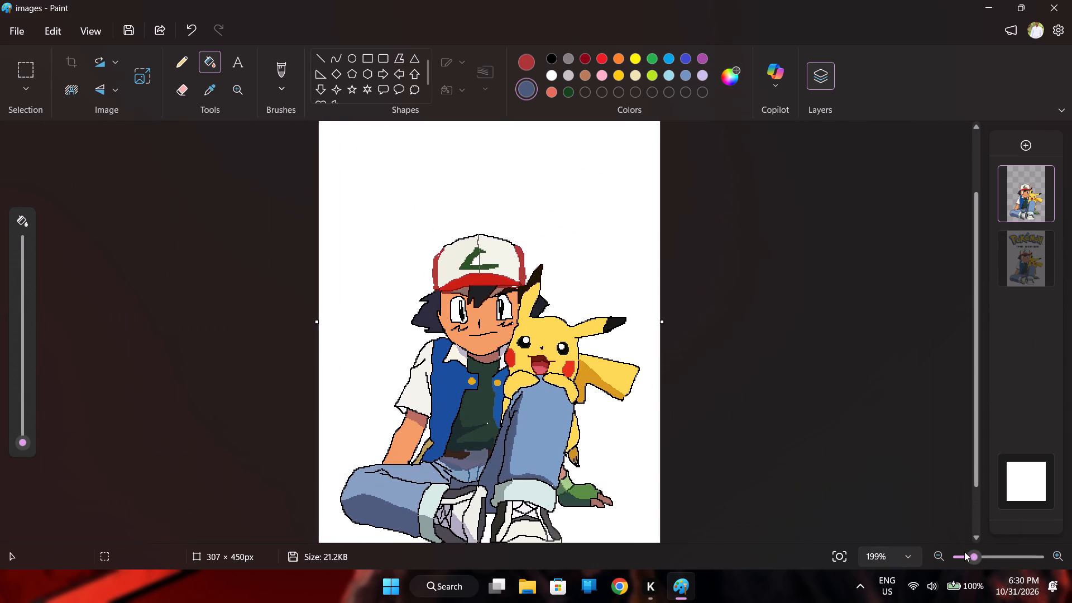